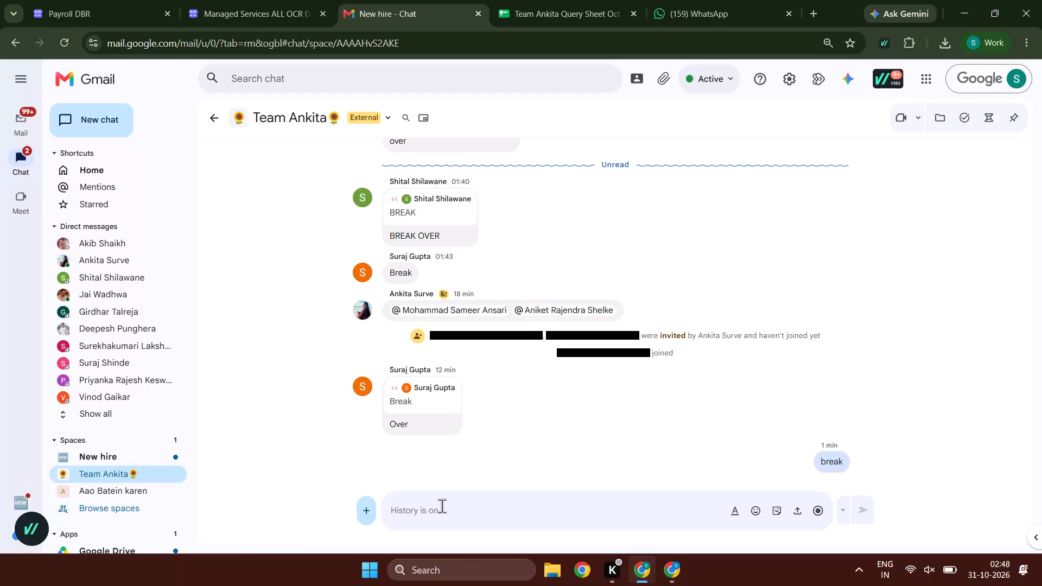
Open the Managed Services ALL OCR DBR form, and switch to the Rossum window showing the filtered document list.
left_click(286, 0)
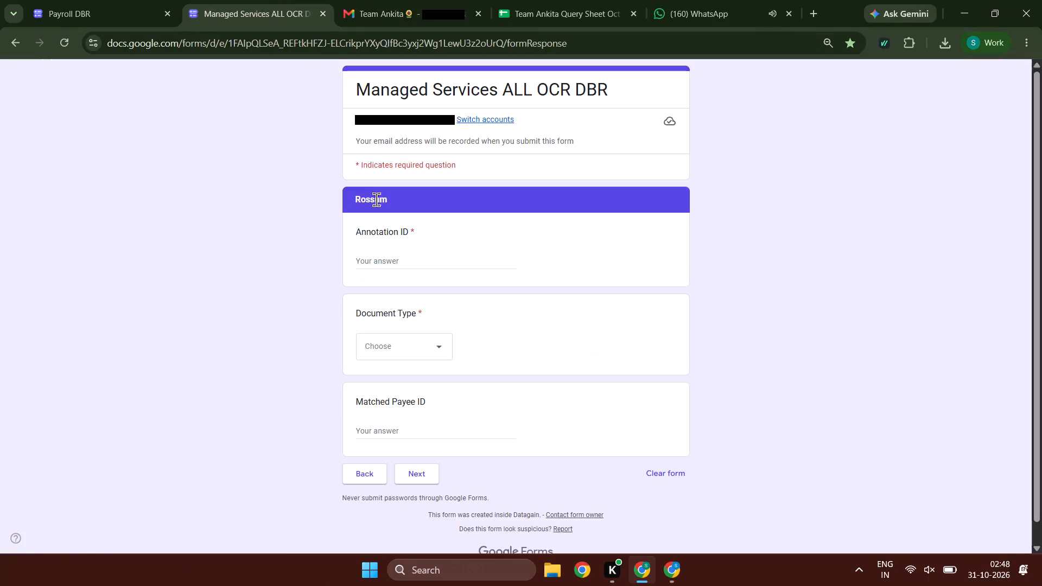
key("alt+Tab")
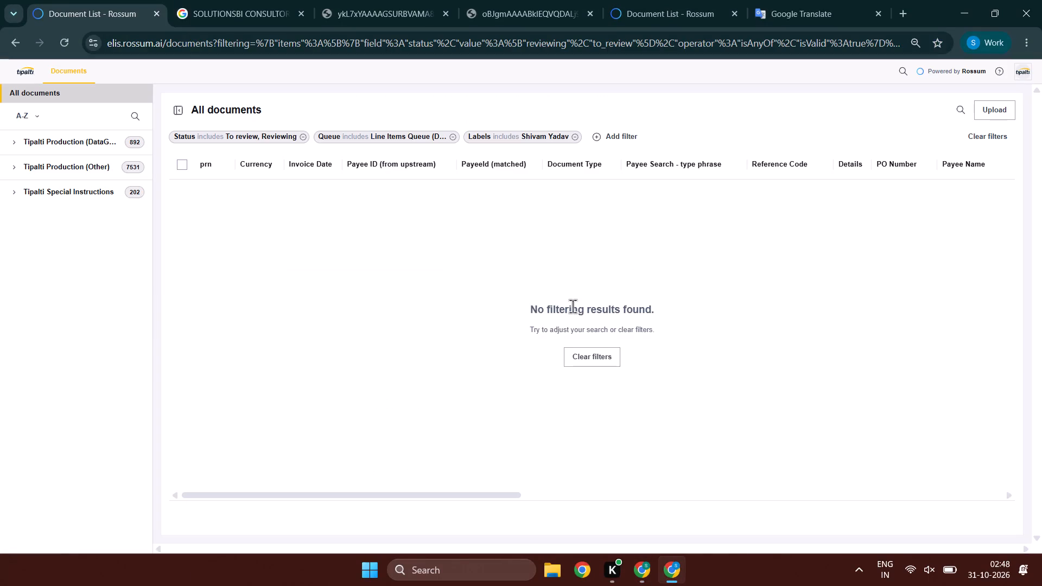
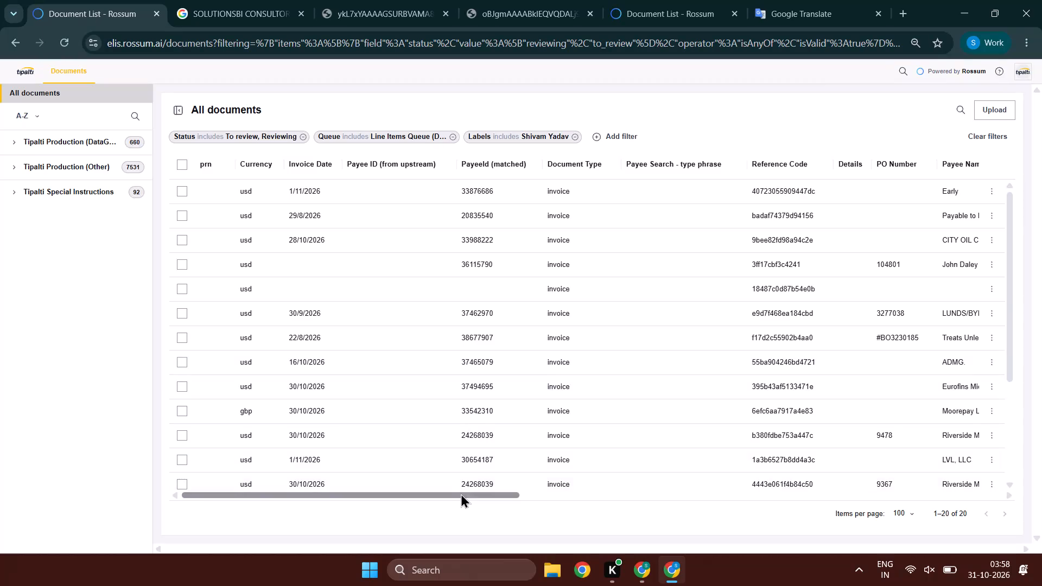
Look through the filtered document list's payers, annotation IDs, matched payee names, labels and modification times.
left_click_drag(461, 496, 971, 514)
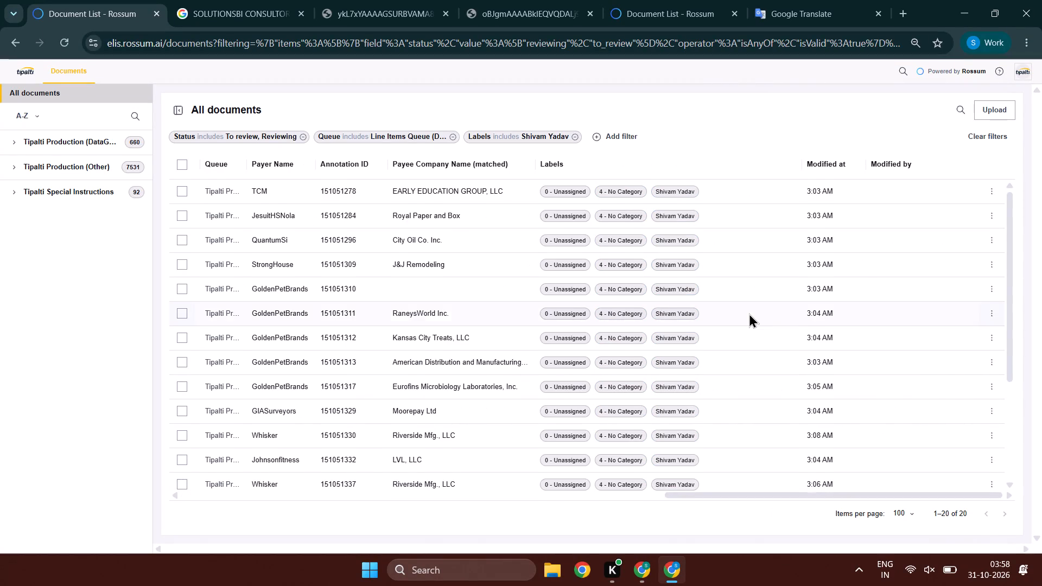
scroll(745, 313, "down", 11)
scroll(741, 315, "up", 7)
scroll(741, 315, "down", 1)
scroll(741, 315, "up", 3)
left_click_drag(855, 493, 739, 471)
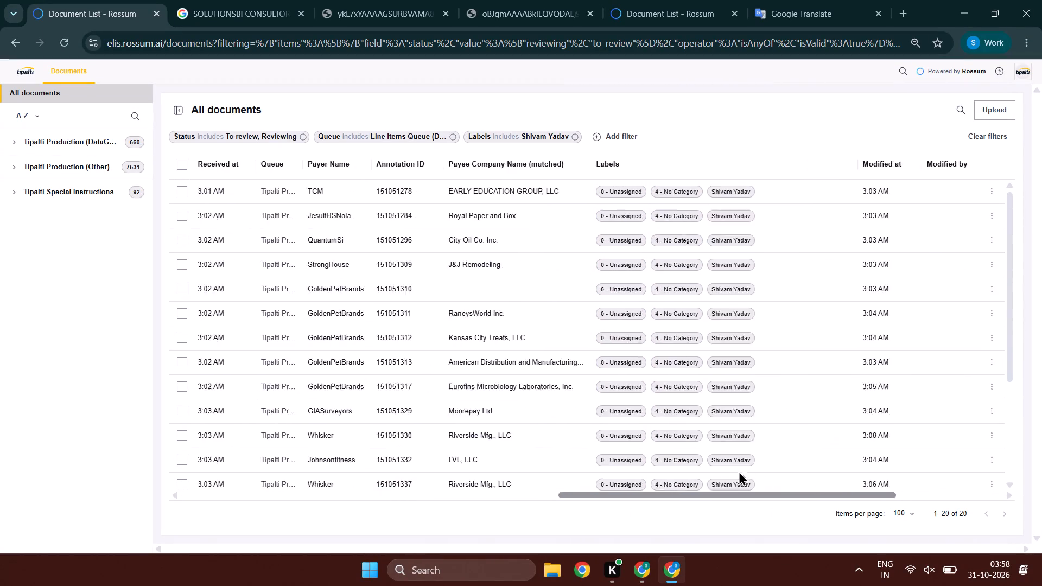
left_click_drag(739, 471, 708, 467)
scroll(261, 185, "up", 2)
Open the TCM invoice and validate its basic information, totals and line item fields one by one.
left_click(264, 188)
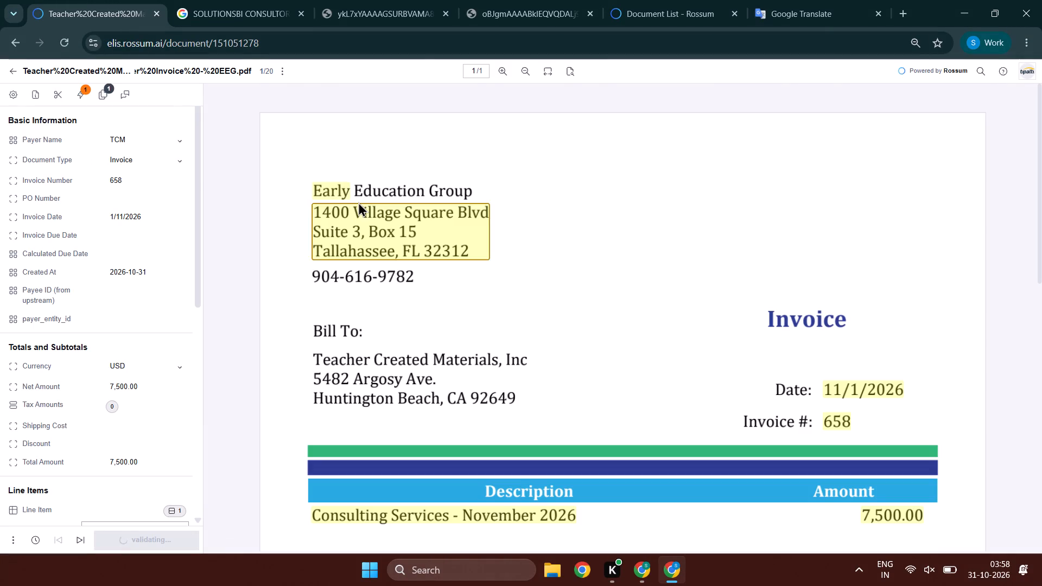
left_click(146, 184)
key("Tab")
key("Tab")
key("Tab")
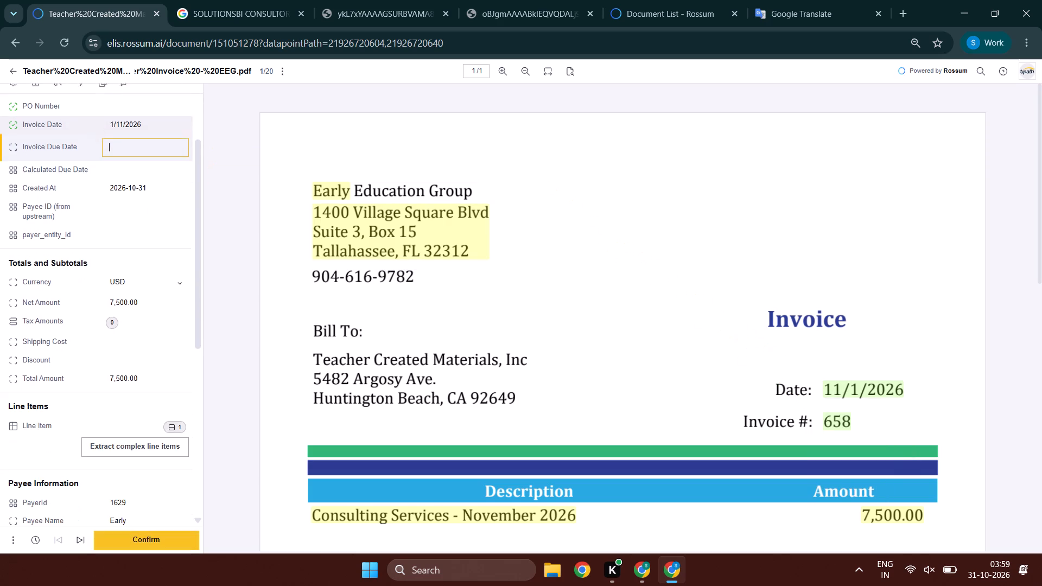
key("Tab")
key("Tab")
scroll(333, 208, "down", 2)
key("Tab")
key("Tab")
key("Tab")
key("Tab")
scroll(634, 276, "down", 1)
key("Tab")
key("Tab")
key("Tab")
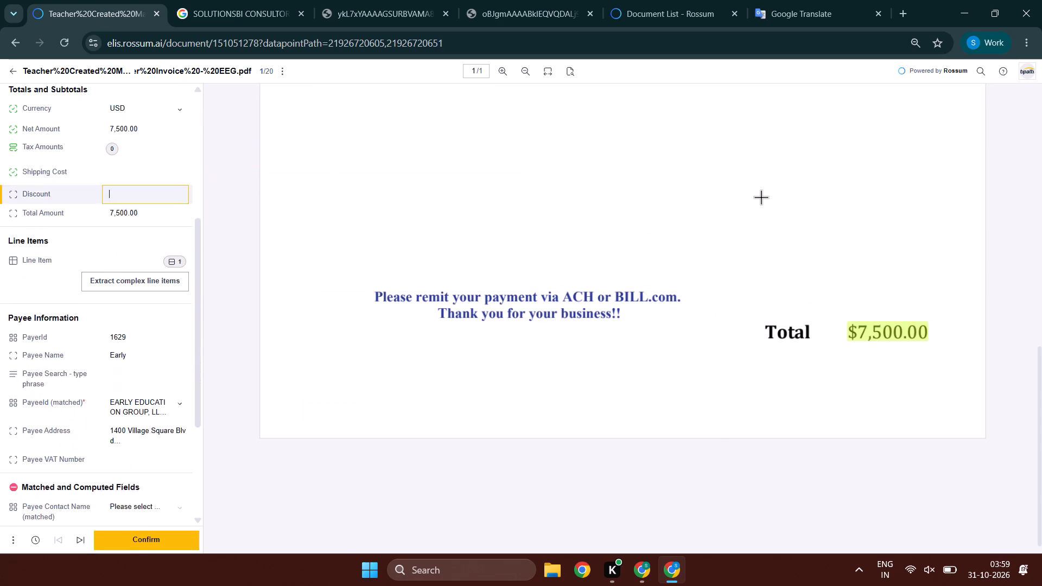
key("Tab")
key("Tab")
key("Tab")
key("Tab")
key("Tab")
Recapture the payee name from the invoice header as Early Education Group.
left_click(148, 289)
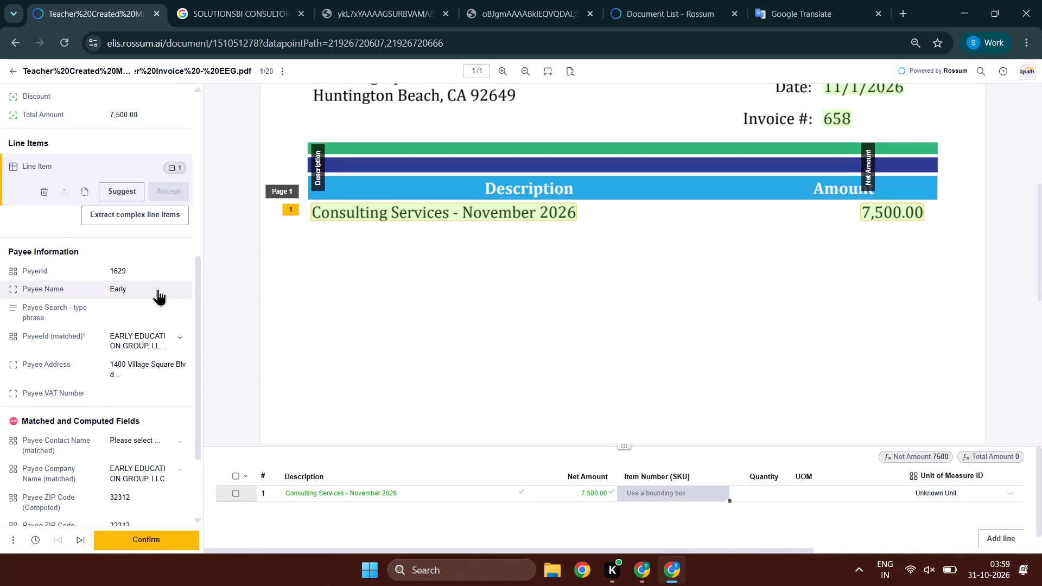
key("Tab")
key("shift+Tab")
left_click(389, 197)
key("Tab")
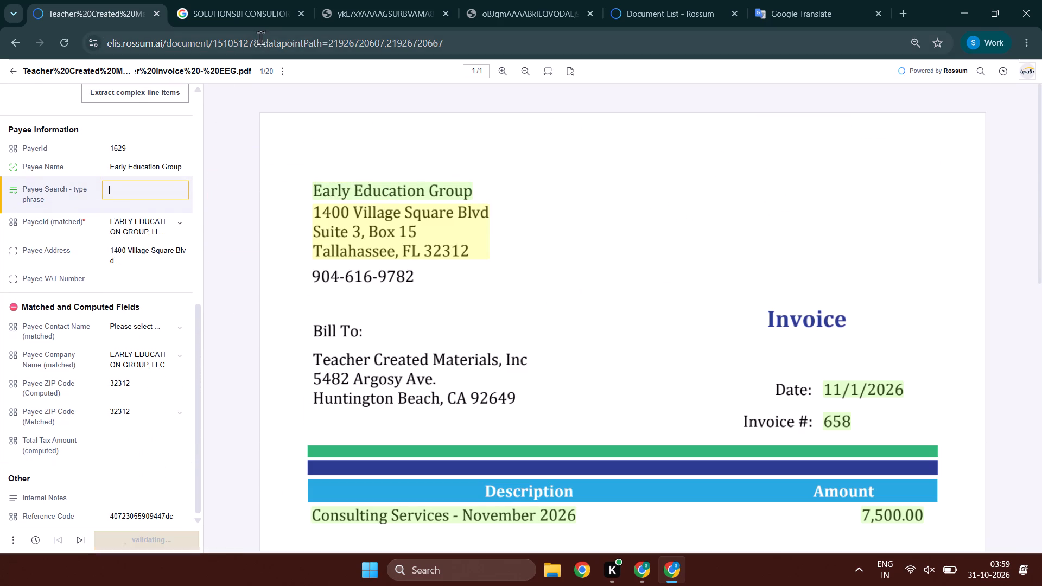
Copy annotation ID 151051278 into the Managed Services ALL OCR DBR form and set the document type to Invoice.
double_click(245, 36, "ctrl")
key("ctrl+c")
key("ctrl+c")
key("alt+Tab")
key("ctrl+v")
left_click(390, 264)
key("ctrl+v")
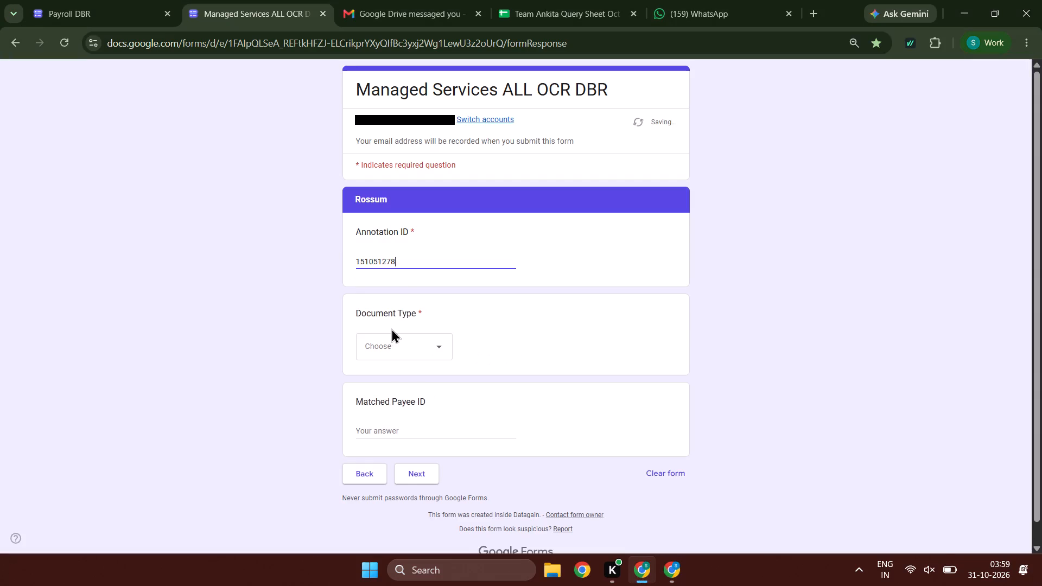
left_click(391, 328)
left_click(412, 337)
left_click(404, 381)
double_click(416, 471)
Copy the payer name TCM from the invoice, advance the form to Invoice Details, and enter it as the payer.
key("alt+Tab")
scroll(0, 278, "up", 1)
scroll(0, 276, "down", 1)
scroll(1, 275, "up", 6)
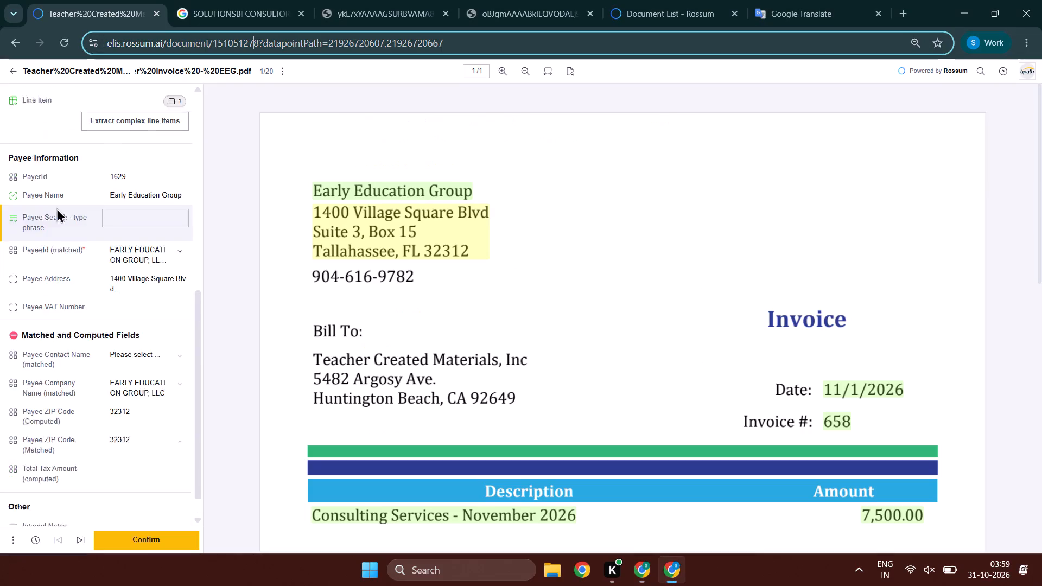
scroll(137, 126, "up", 2)
left_click(135, 149, "ctrl")
key("ctrl+c")
key("ctrl+c")
key("ctrl+c")
key("ctrl+c")
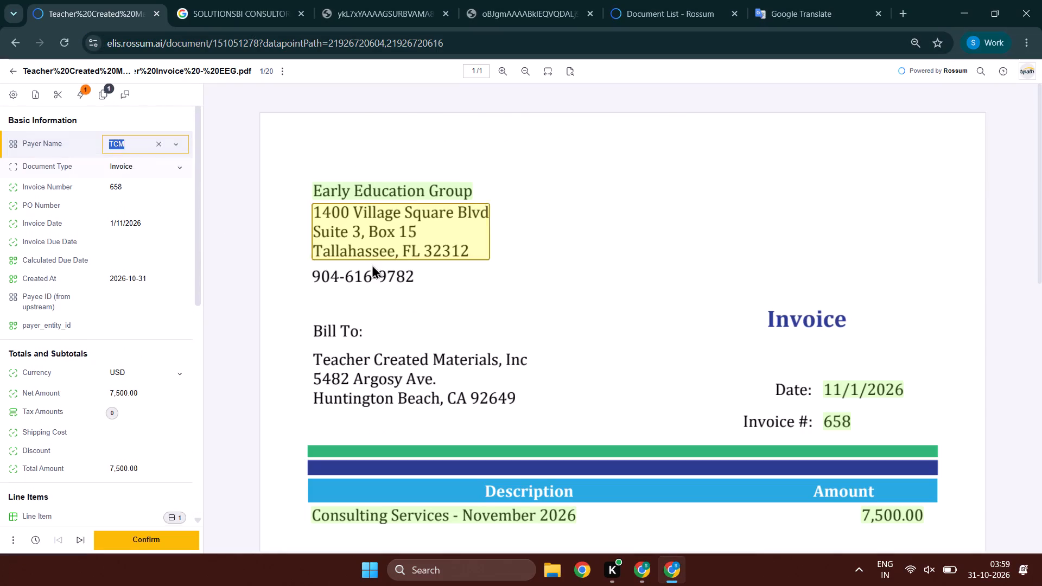
key("alt+Tab")
scroll(443, 342, "down", 3)
left_click(414, 439)
left_click(417, 440)
left_click(419, 445)
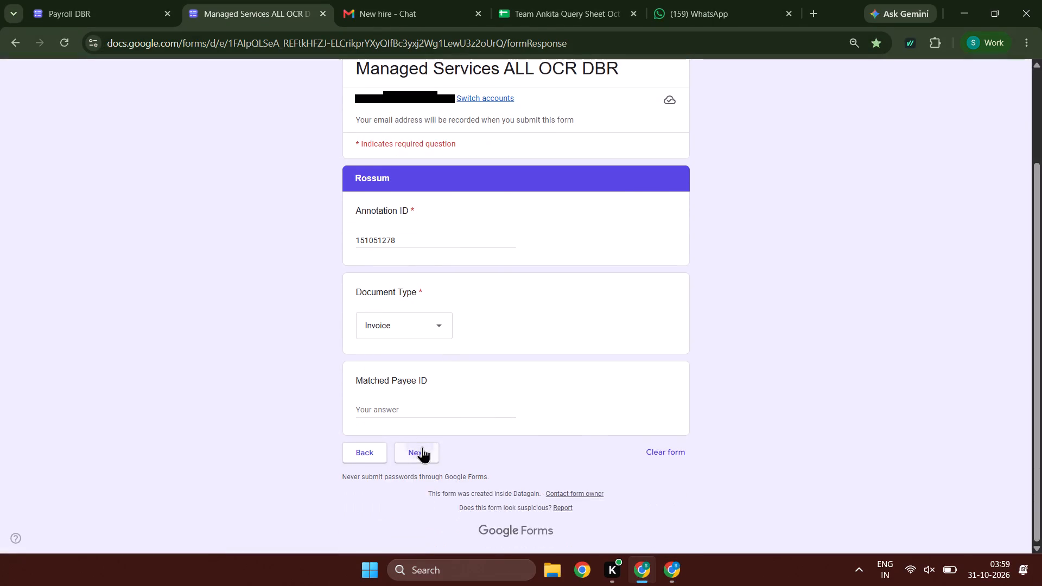
double_click(423, 447)
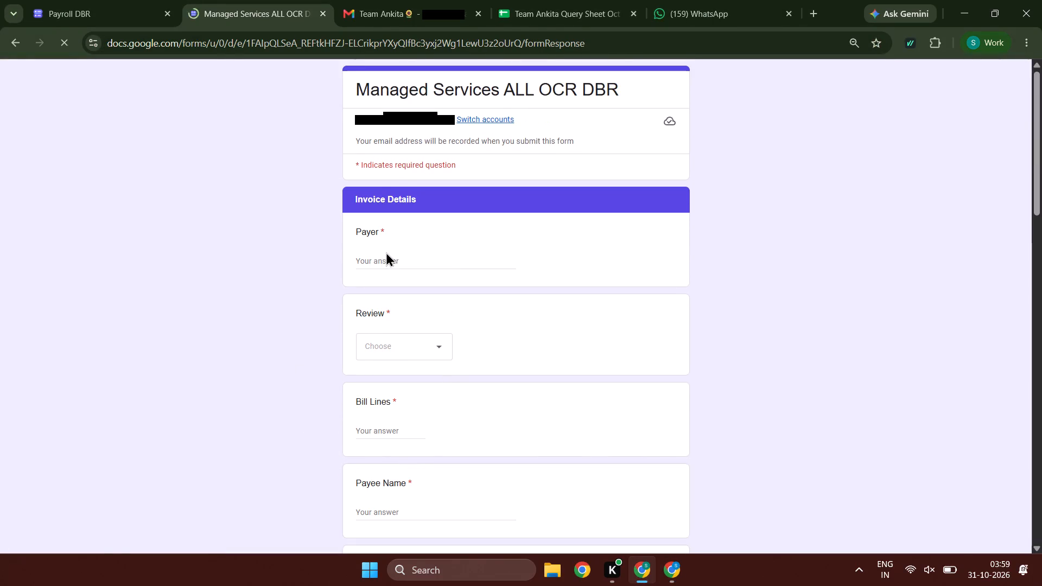
left_click_drag(394, 252, 398, 257)
left_click(401, 258, "ctrl")
key("ctrl+v")
Set the form's Review answer to P and Bill Lines to 1, checking the invoice's line items.
left_click(404, 347)
left_click(412, 397)
left_click(377, 432)
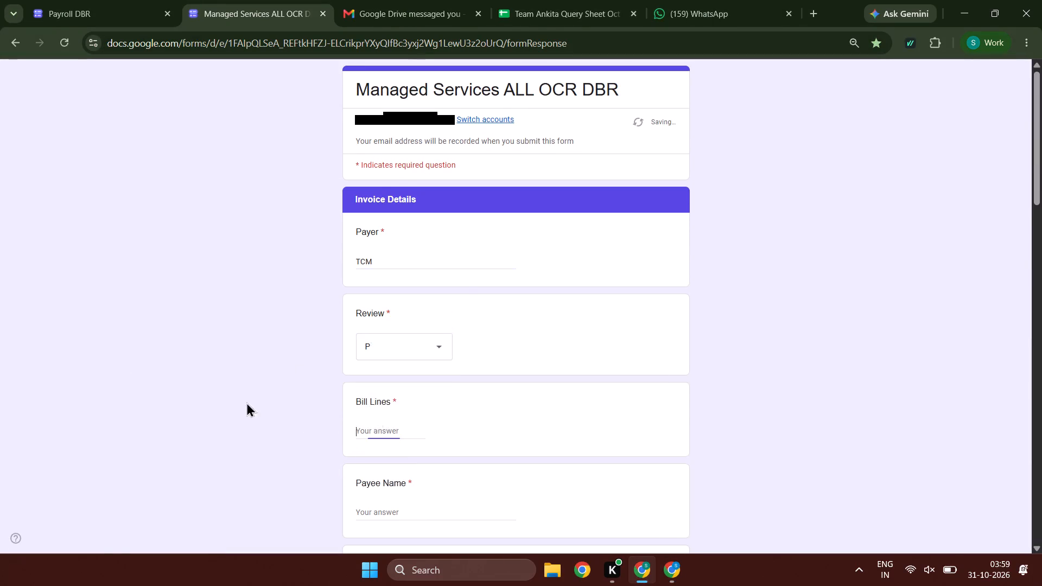
key("alt+Tab")
scroll(21, 350, "down", 2)
key("alt+Tab")
key("1")
key("Tab")
Copy the matched payee EARLY EDUCATION GROUP, LLC (-) from the invoice into the form's Payee Name.
key("alt+Tab")
scroll(35, 361, "down", 2)
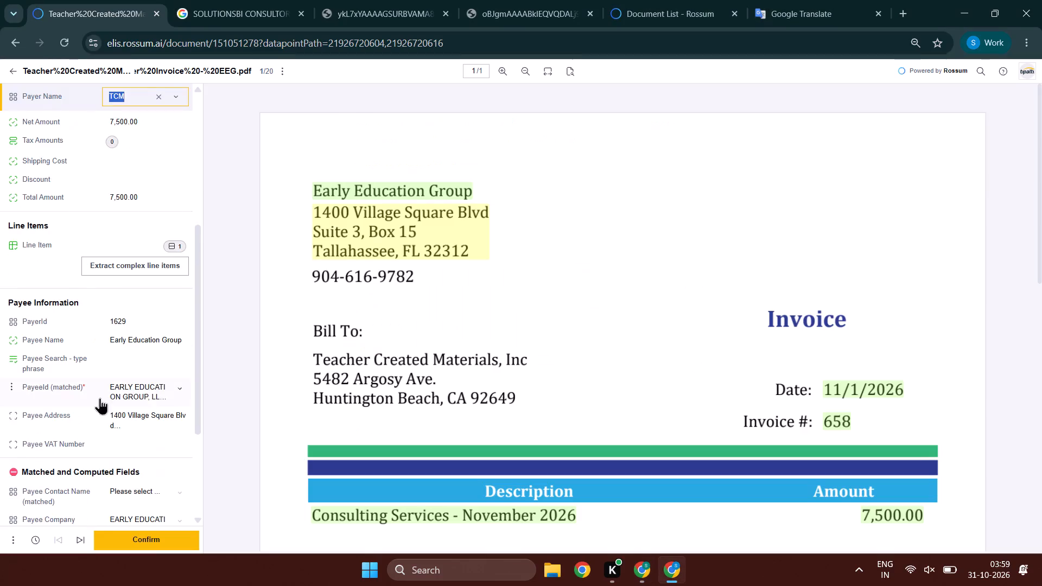
left_click(119, 398)
key("ctrl+c")
key("alt+Tab")
key("ctrl+v")
key("Tab")
Copy invoice number 658 into the form and enter the invoice date as 01-11-2026.
key("alt+Tab")
scroll(118, 286, "up", 8)
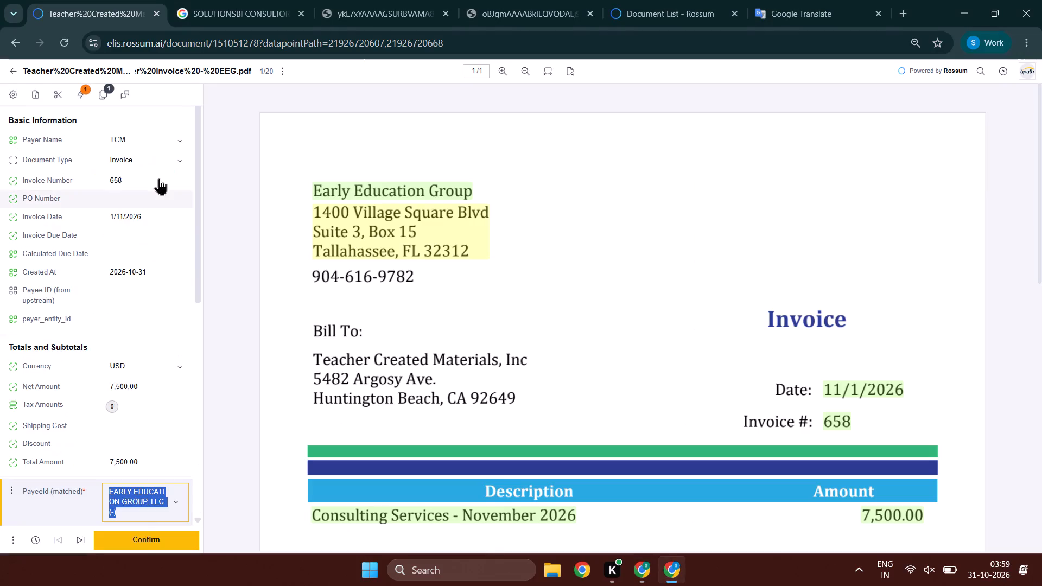
left_click_drag(159, 178, 100, 178)
key("ctrl+c")
key("alt+Tab")
key("ctrl+v")
key("Tab")
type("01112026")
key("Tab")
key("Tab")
Copy the invoice amount 7,500.00 into the form's Total Amt, leaving due date, terms, PO and tax blank.
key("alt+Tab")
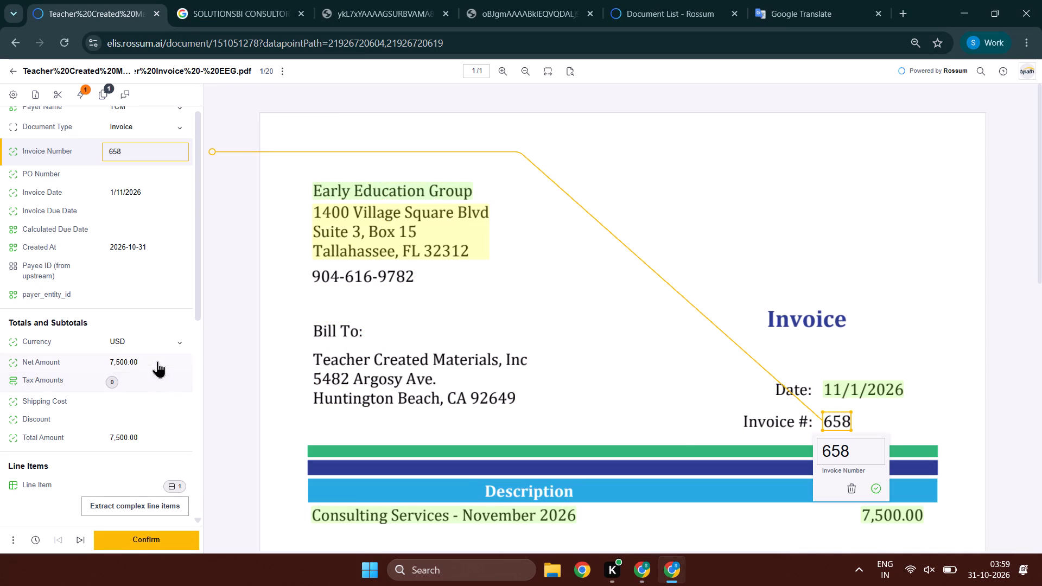
left_click_drag(157, 361, 101, 365)
key("ctrl+c")
key("ctrl+c")
key("ctrl+c")
key("alt+Tab")
scroll(394, 355, "down", 4, "alt")
key("Tab")
key("Tab")
key("Tab")
left_click(366, 512)
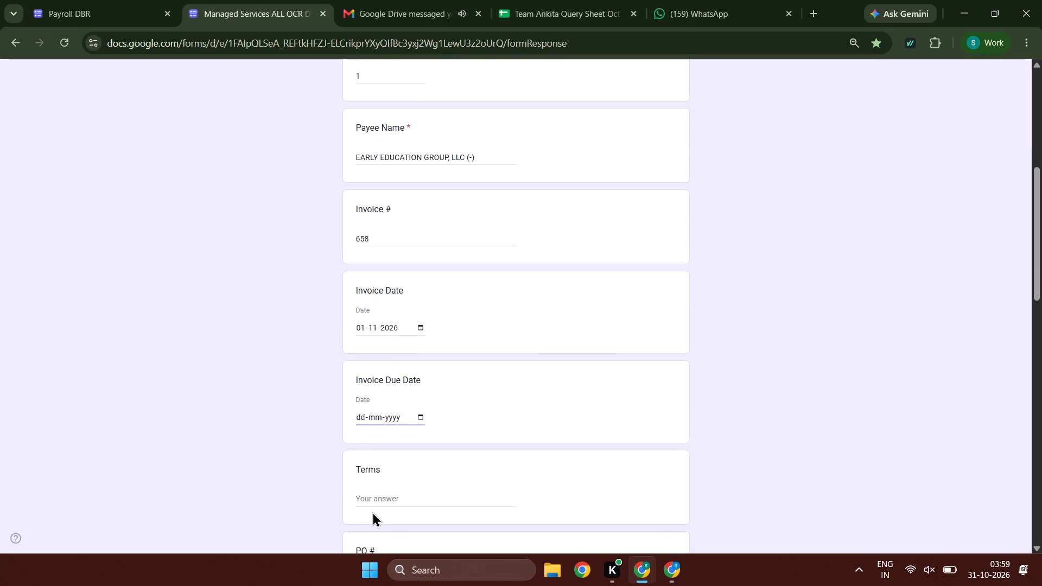
key("Tab")
key("Tab")
key("Tab")
key("alt+Tab")
key("alt+Tab")
key("Tab")
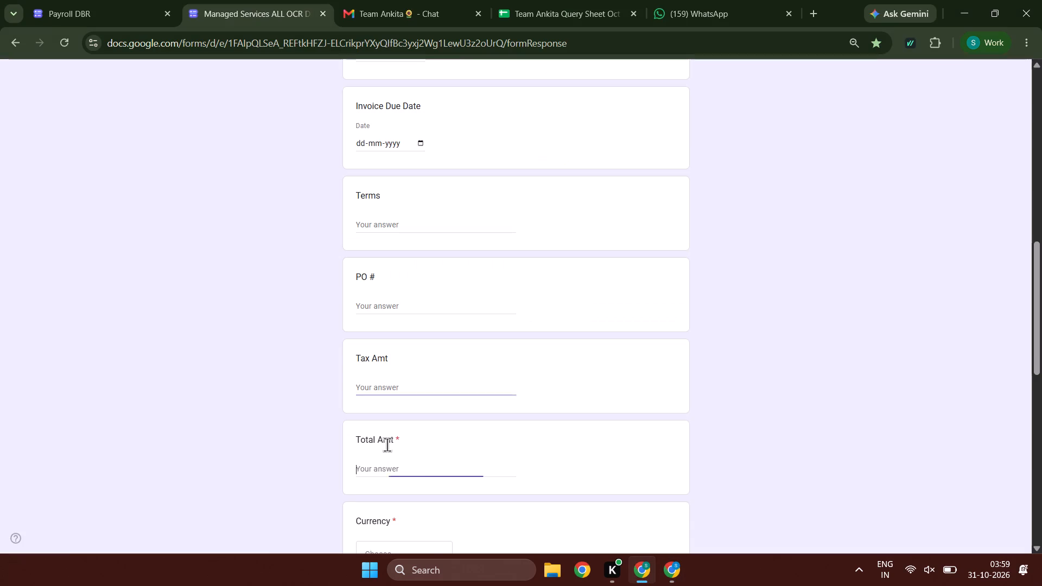
key("ctrl+v")
key("Tab")
Set the currency to USD, complete the remaining fields with Quality Analyst as NA, request a response copy, and submit the form.
key("alt+Tab")
scroll(0, 308, "up", 1)
key("alt+Tab")
type("us")
key("Tab")
type("nn")
key("Tab")
type("nnn")
key("Tab")
key("1")
key("Tab")
key("n")
key("Tab")
key("Tab")
key("space")
key("Tab")
key("Tab")
key("space")
Confirm the Teacher Created Materials invoice in Rossum.
key("alt+Tab")
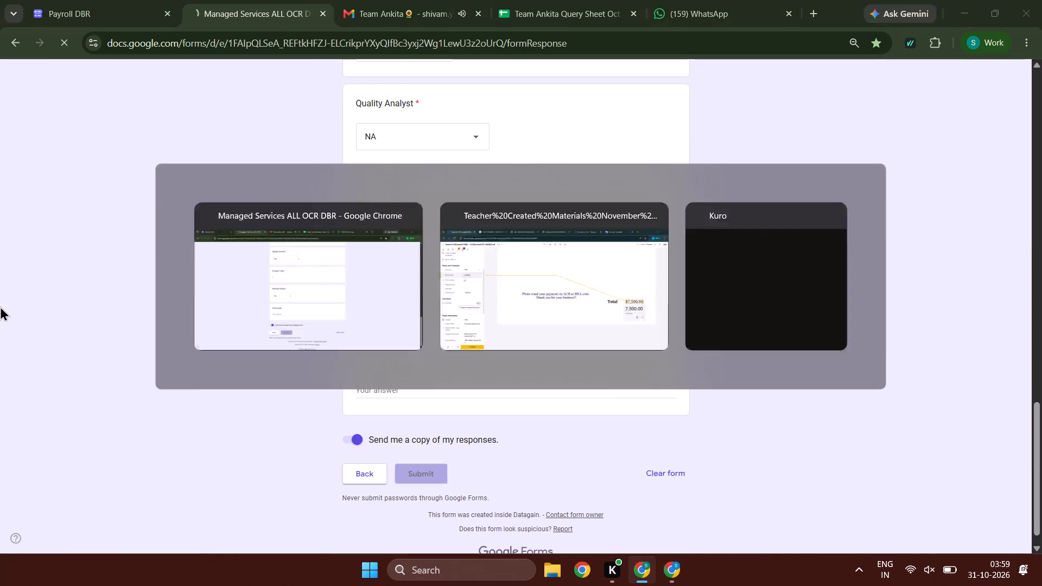
double_click(121, 549)
Start another form response, agree to record the account email, select the OCR option, and continue to the following section.
key("alt+Tab")
left_click(425, 138)
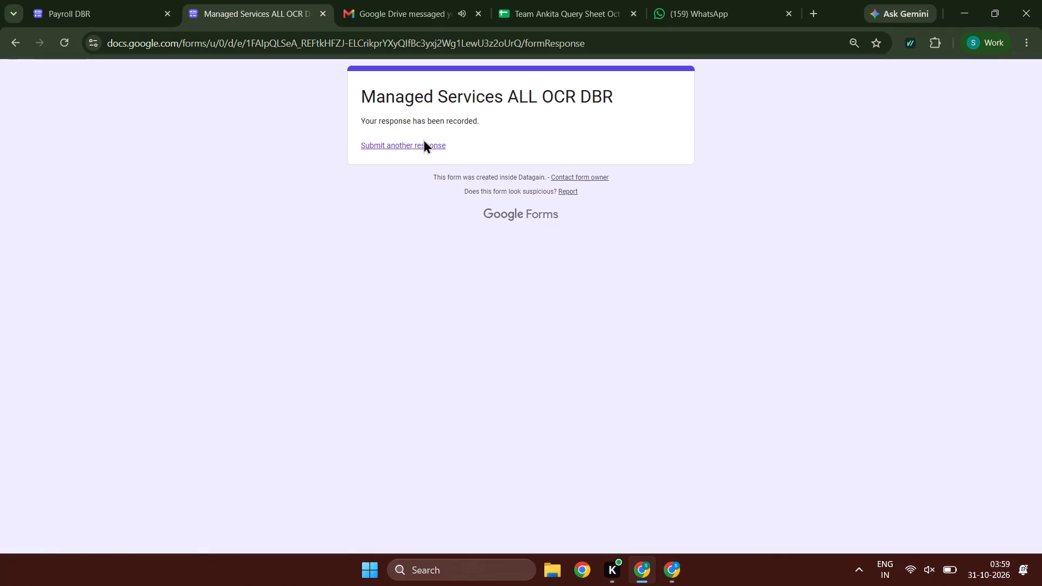
triple_click(421, 141)
left_click(399, 230)
left_click(400, 249)
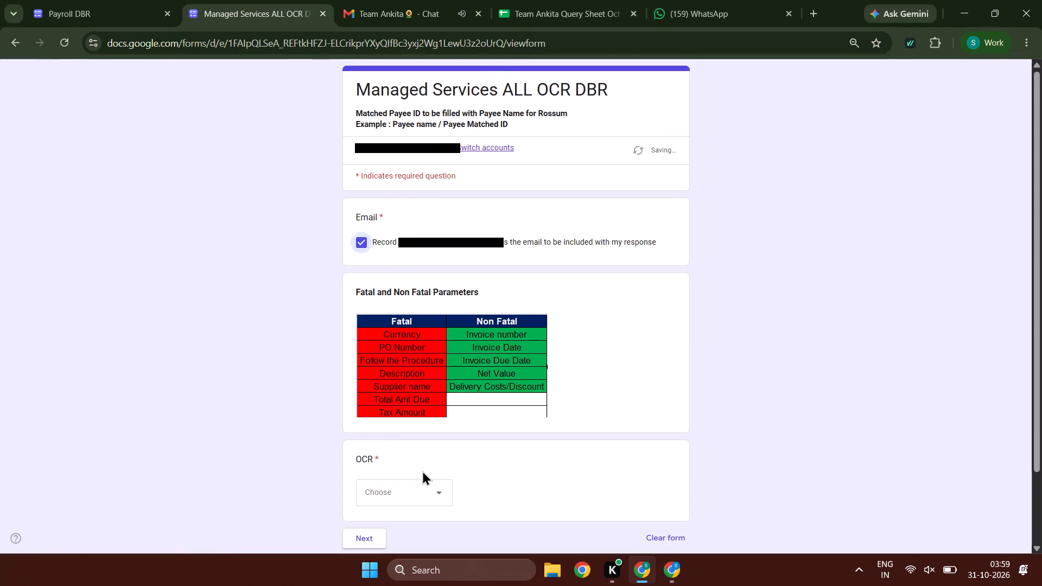
left_click(411, 482)
left_click(397, 536)
double_click(363, 547)
Validate the Jesuit High School invoice's basic information and totals fields in Rossum, proceeding to its line item.
key("alt+Tab")
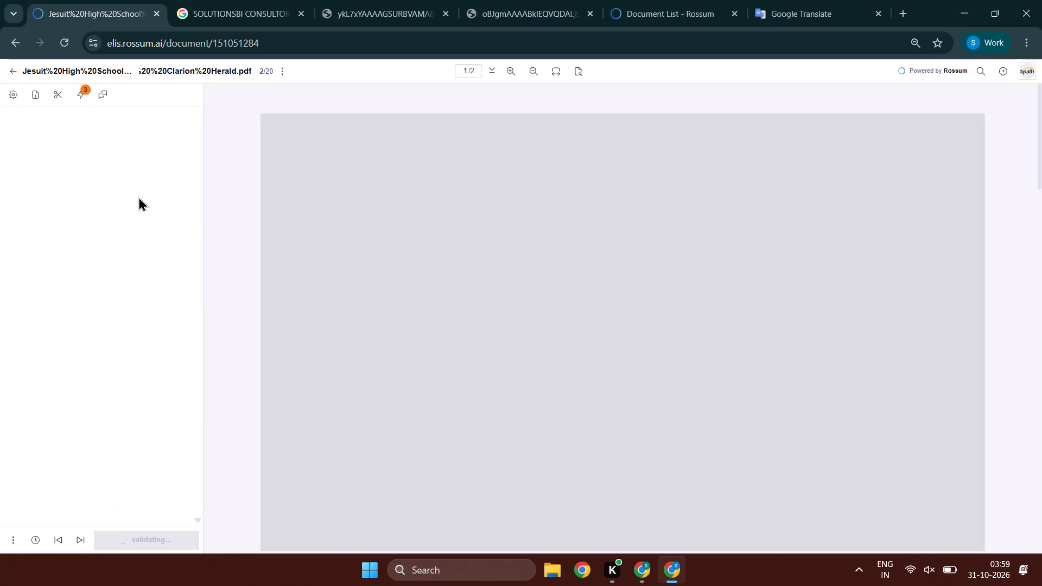
left_click(130, 185)
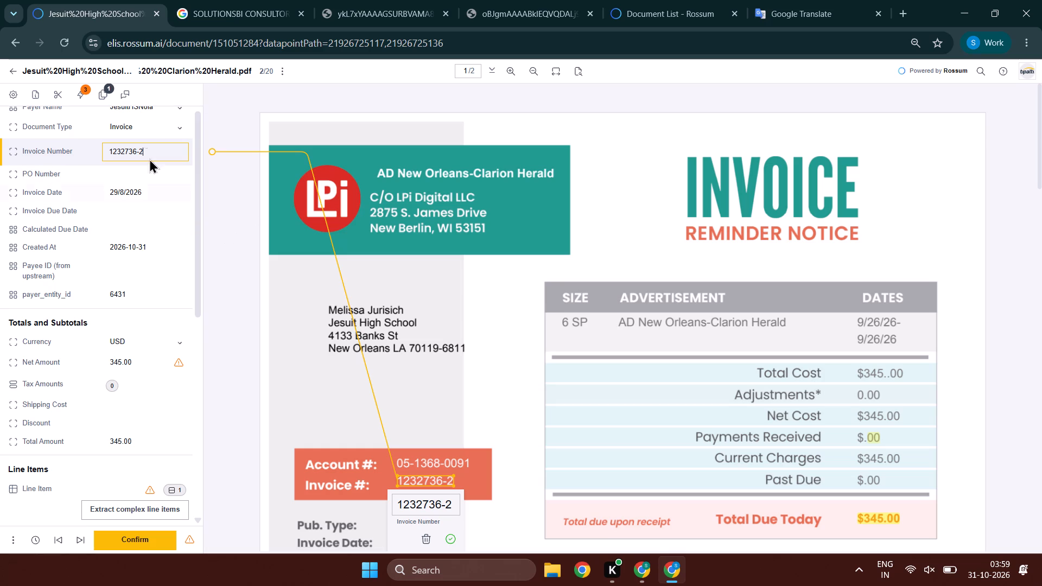
left_click(150, 123)
left_click(86, 221)
key("Tab")
key("Tab")
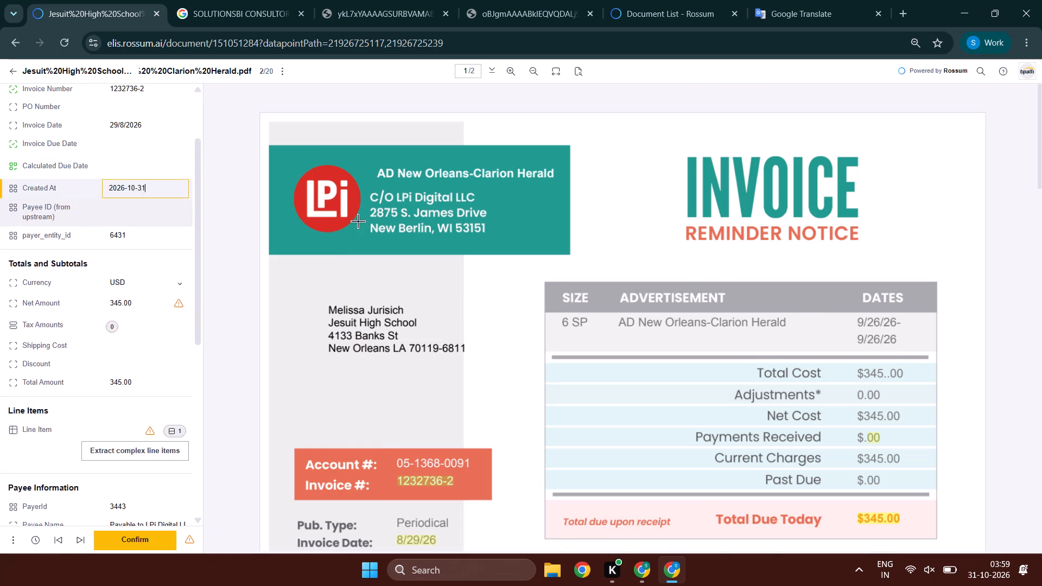
scroll(385, 219, "down", 2)
key("Tab")
key("Tab")
key("Tab")
key("Tab")
key("Tab")
key("Tab")
key("Tab")
key("Tab")
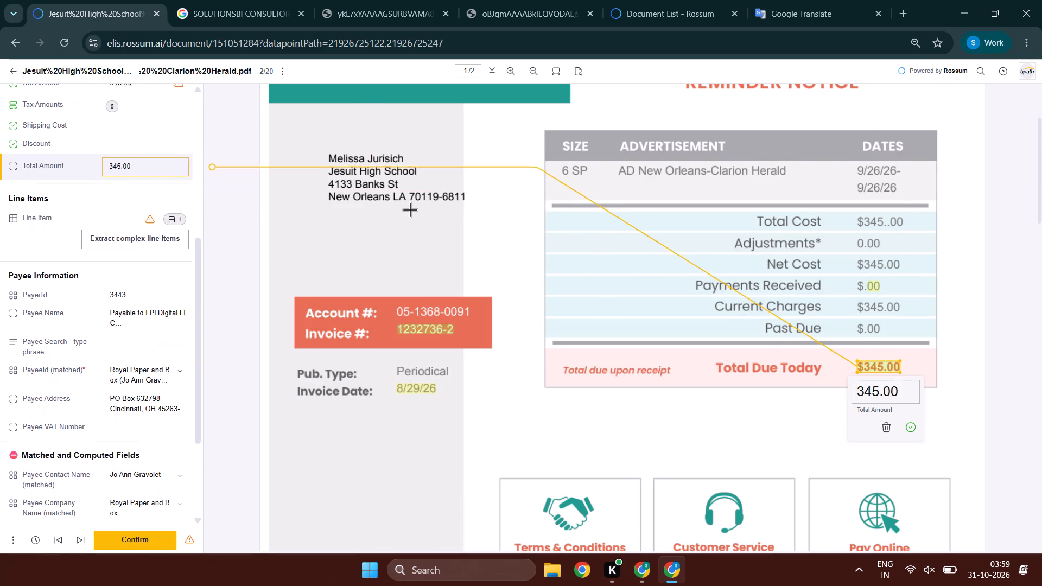
key("Tab")
key("Tab")
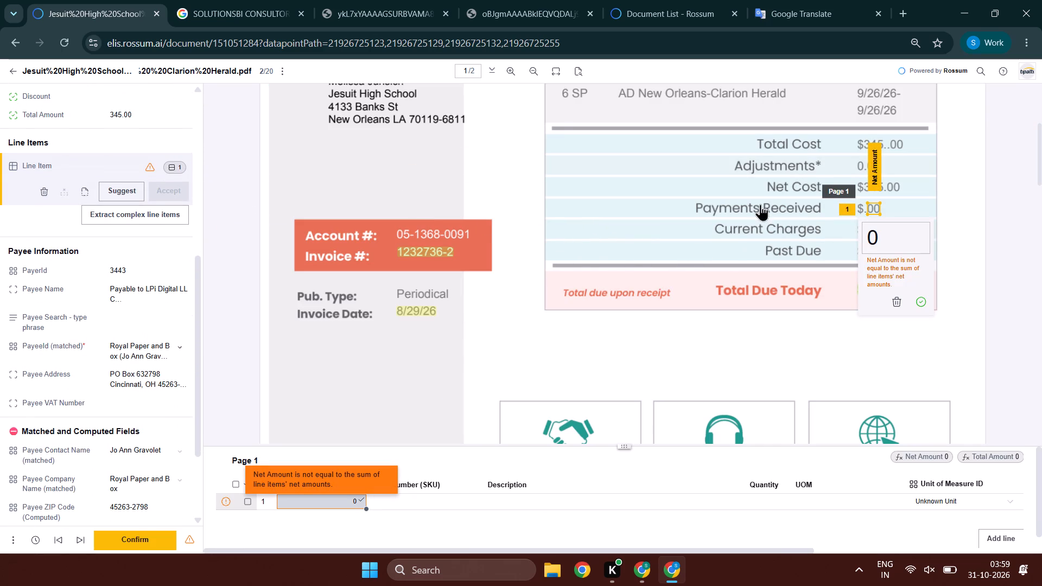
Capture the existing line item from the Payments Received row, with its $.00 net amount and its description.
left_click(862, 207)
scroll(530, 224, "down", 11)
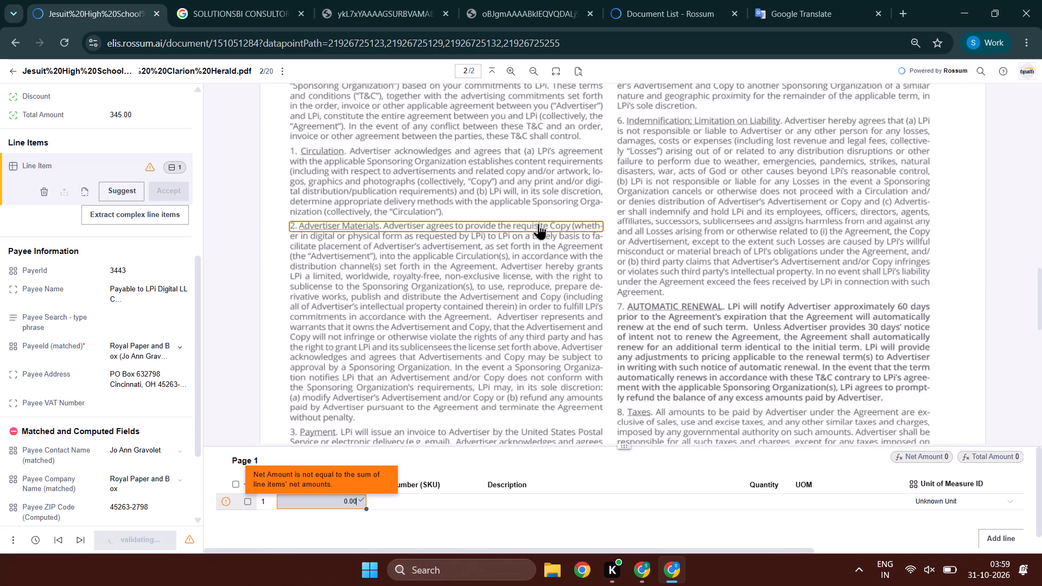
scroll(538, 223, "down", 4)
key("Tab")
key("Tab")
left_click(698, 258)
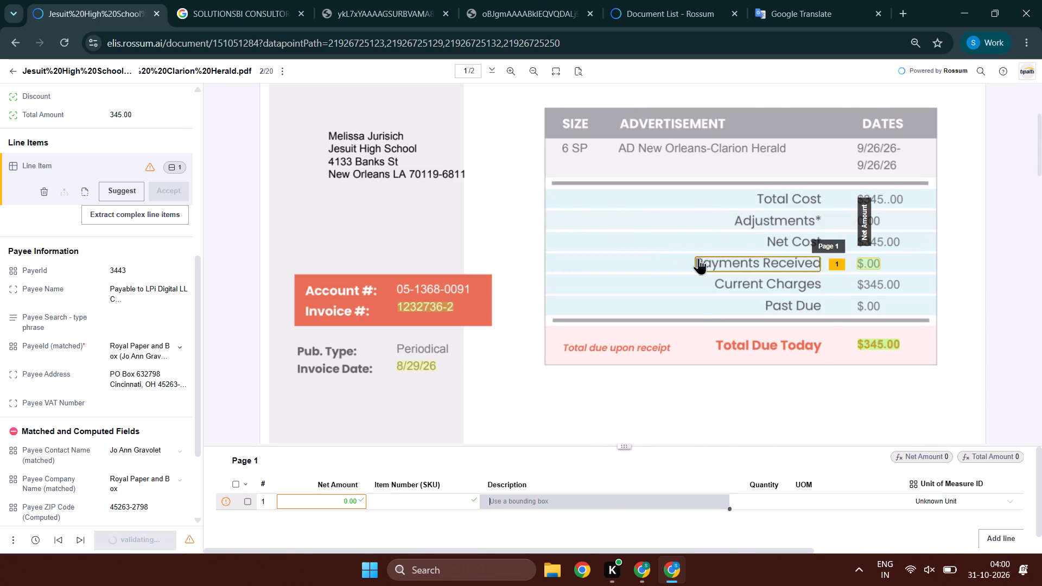
Add a new line item with the description Total Cost and the $345..00 amount beside it.
key("ctrl+shift+a")
key("Tab")
left_click(798, 192)
left_click(794, 201)
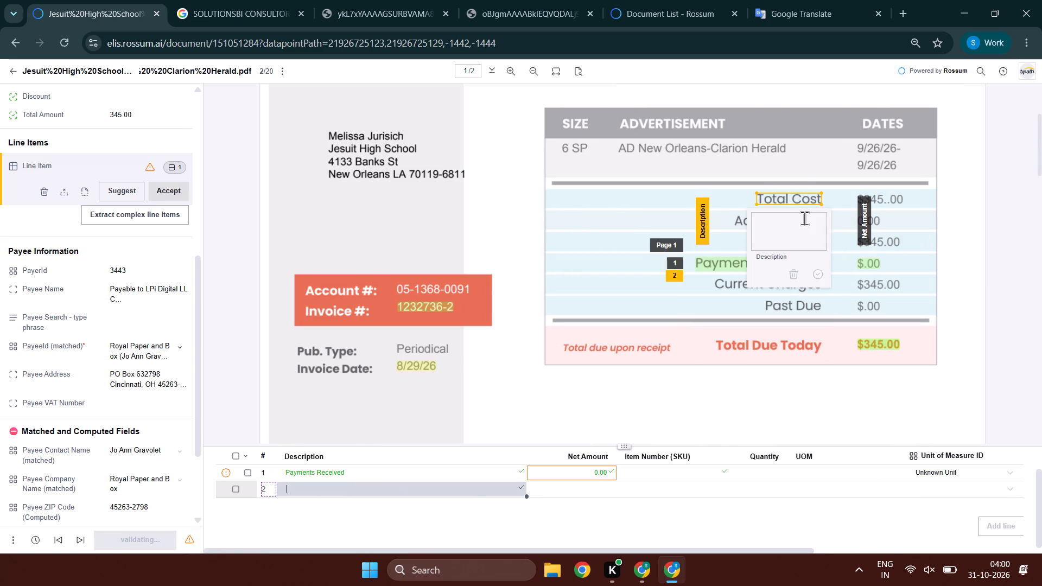
key("Tab")
left_click(886, 196)
Add another line item with the description Adjustments* and a net amount of 0.00.
key("ctrl+shift+a")
key("Tab")
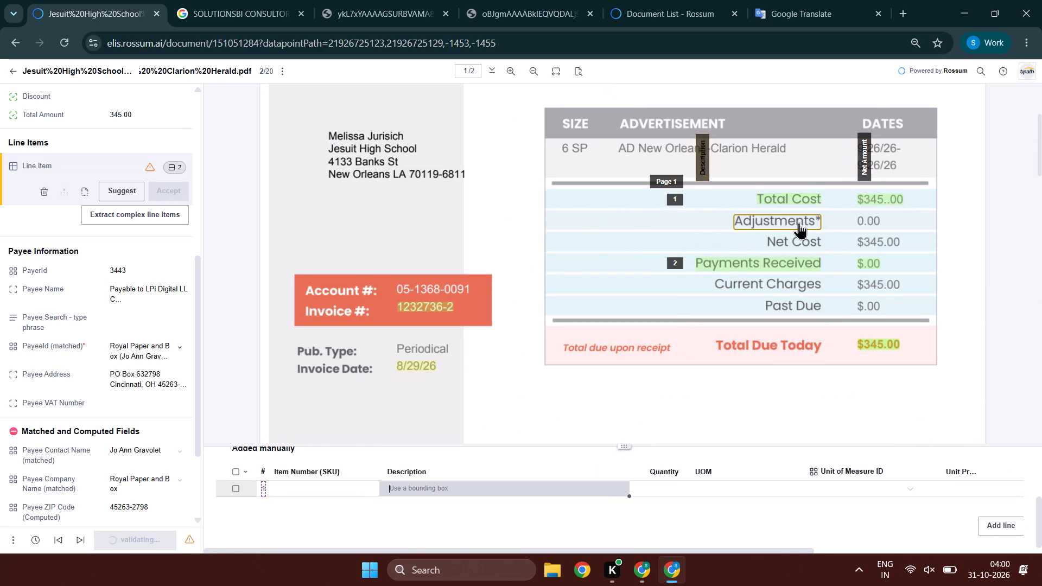
left_click(799, 222)
key("Tab")
left_click(879, 222)
key("Tab")
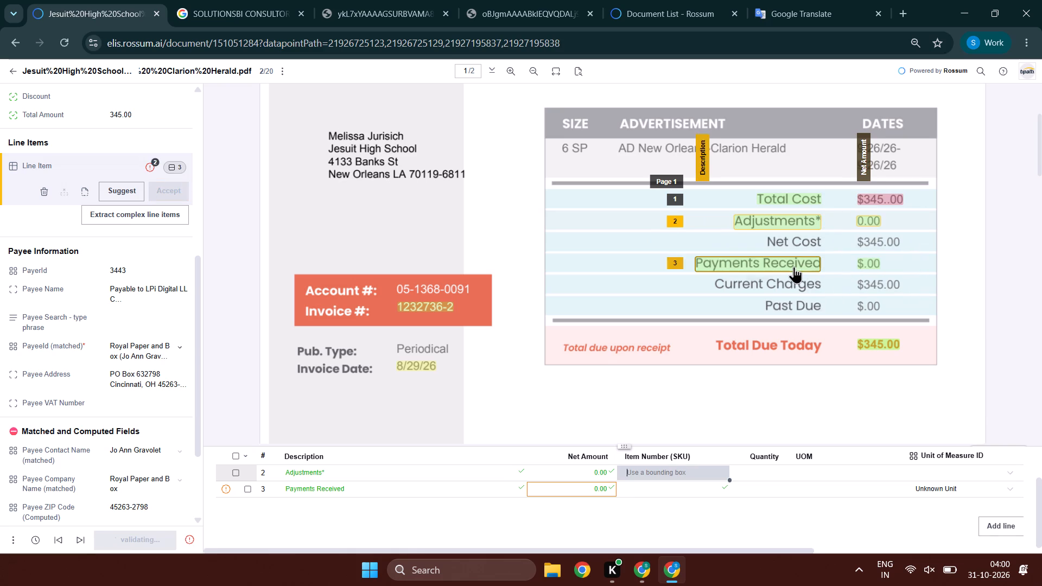
Recapture the Payments Received line item as Past Due with the $.00 amount from that row.
left_click(794, 266)
left_click_drag(846, 301, 758, 316)
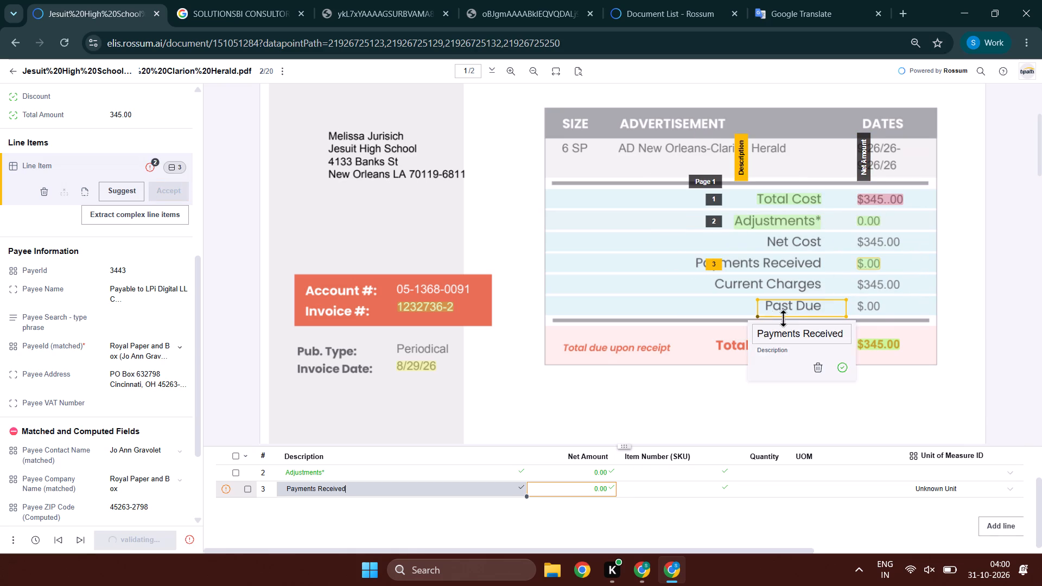
key("Tab")
left_click(872, 302)
left_click_drag(847, 281, 900, 319)
left_click_drag(887, 298, 892, 307)
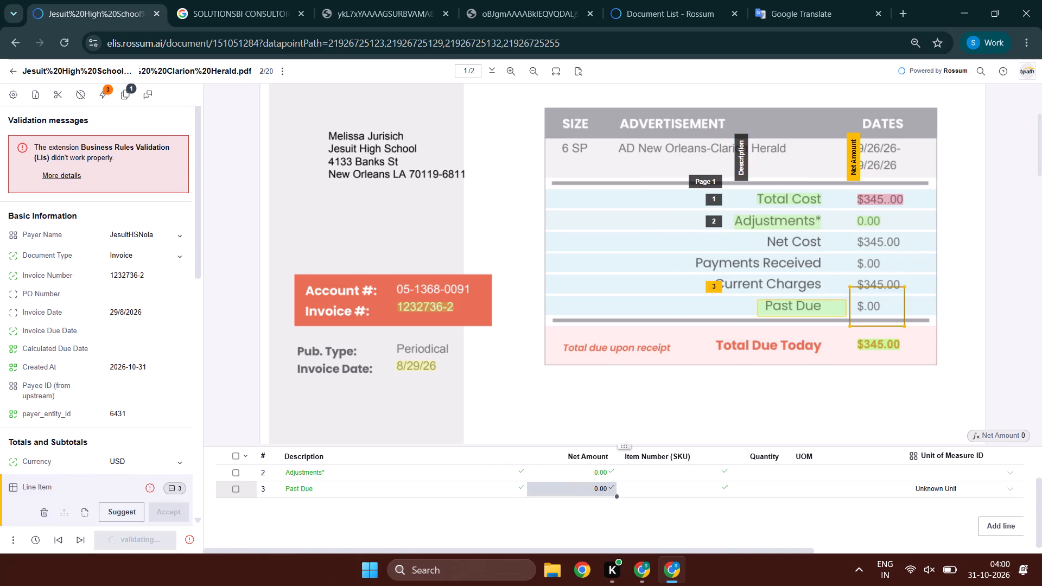
left_click_drag(892, 307, 892, 309)
key("Tab")
Review the payee fields and narrow the Payee Name capture to LPi Digital LLC.
scroll(136, 424, "down", 4)
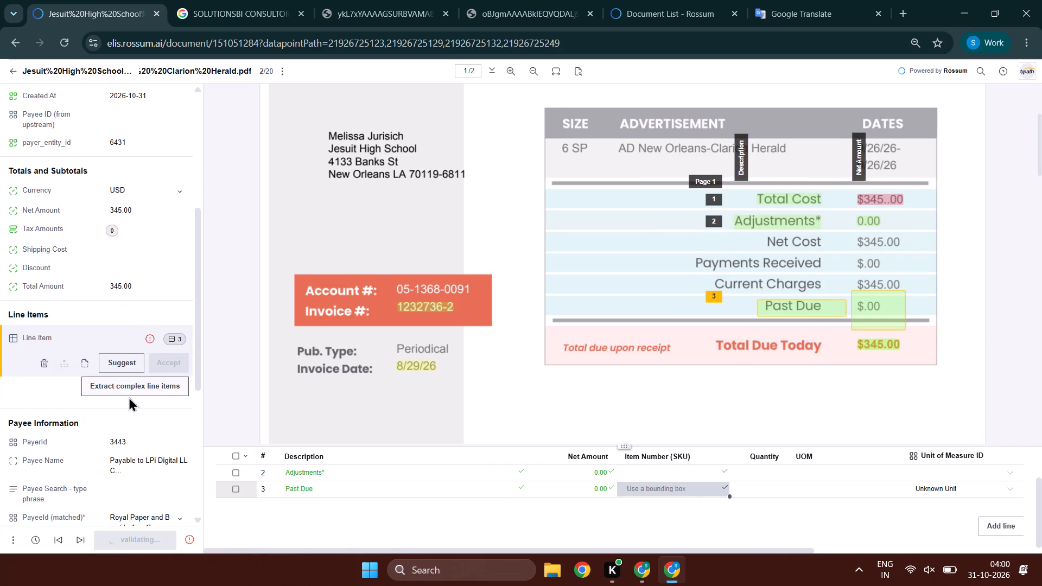
left_click(122, 467)
key("Tab")
key("Tab")
key("shift+Tab")
key("Tab")
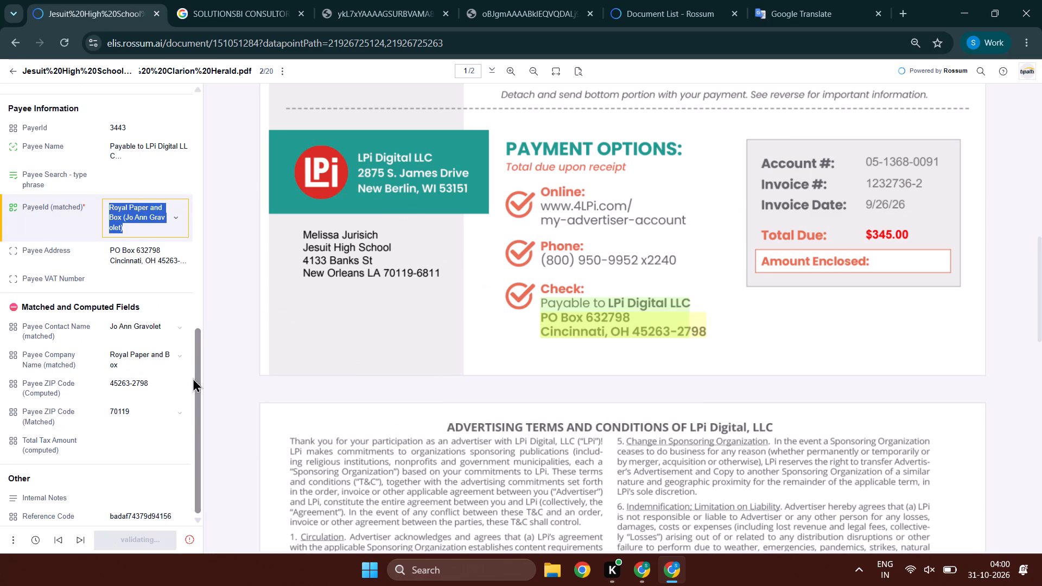
scroll(366, 269, "up", 13)
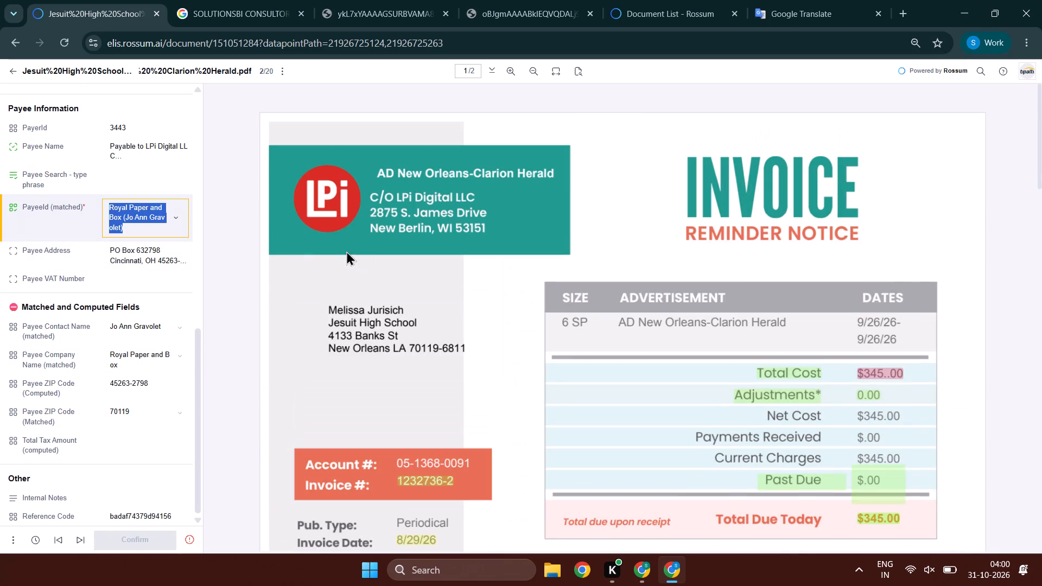
left_click(142, 150)
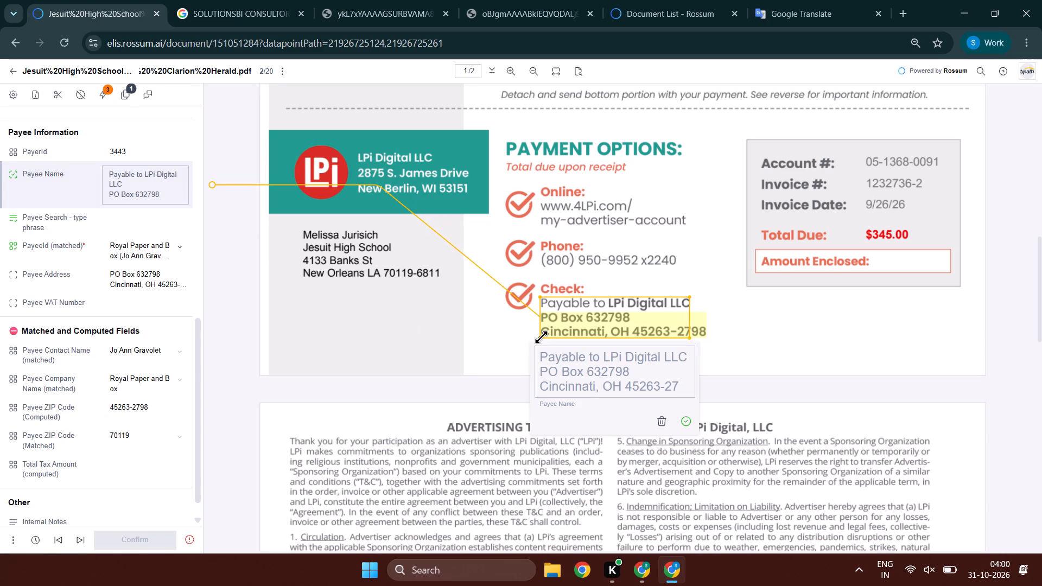
left_click_drag(541, 337, 608, 309)
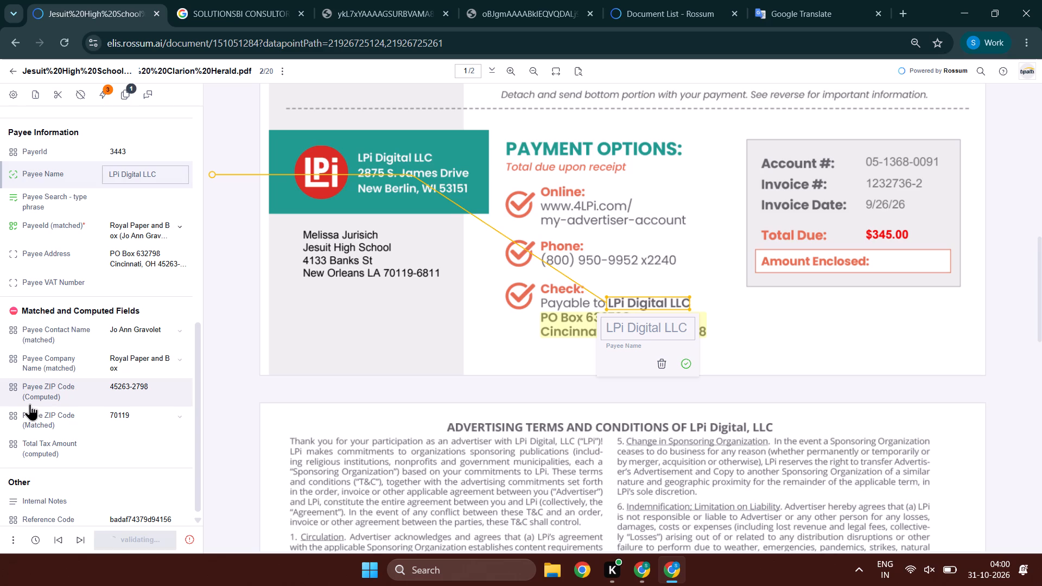
Validate the matched payee, the payee address and the payee VAT number fields.
left_click(129, 240)
double_click(142, 263)
key("Tab")
key("Tab")
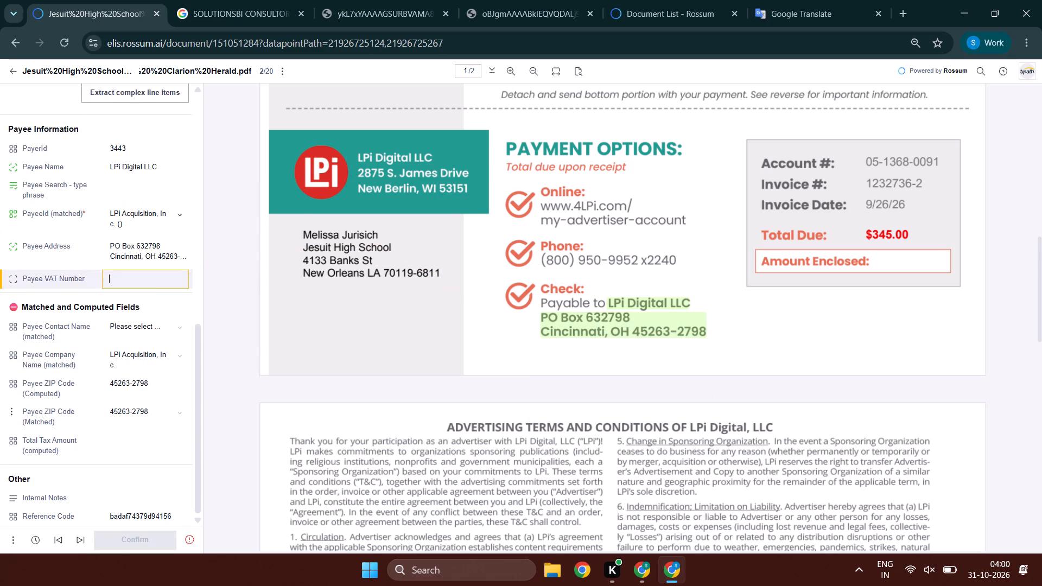
key("Tab")
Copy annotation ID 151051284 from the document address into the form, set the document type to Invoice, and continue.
left_click(242, 40, "ctrl")
key("ctrl+c")
double_click(242, 40, "ctrl")
key("ctrl+c")
key("ctrl+c")
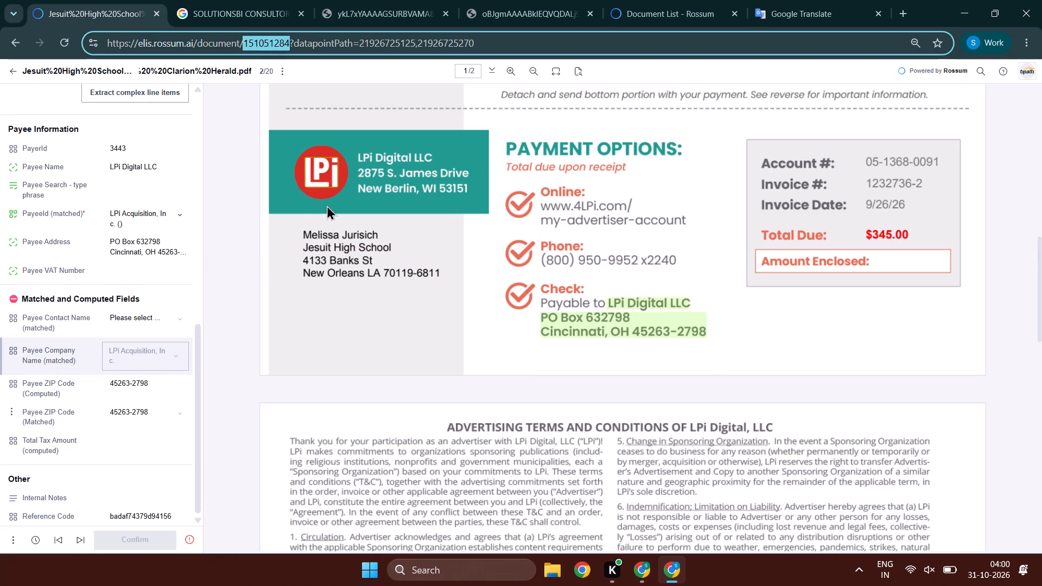
key("alt+Tab")
left_click(386, 269, "ctrl")
left_click(391, 263, "ctrl")
key("ctrl+v")
left_click(406, 355)
left_click(405, 384)
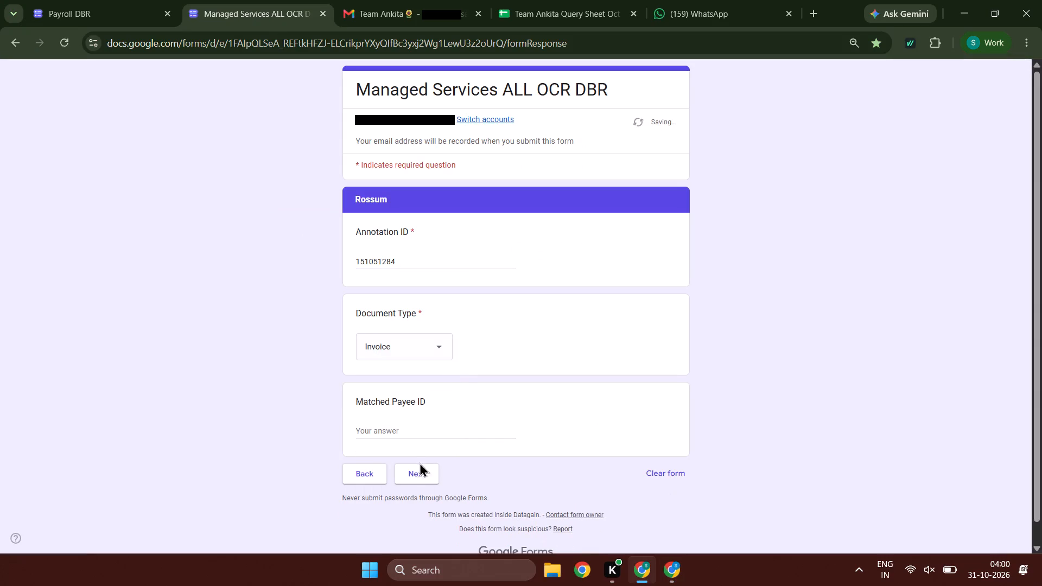
triple_click(416, 469)
Copy the payer name JesuitHSNola from Rossum into the form's Payer field and set Review to R.
key("alt+Tab")
scroll(159, 357, "up", 9)
left_click(136, 223)
key("ctrl+c")
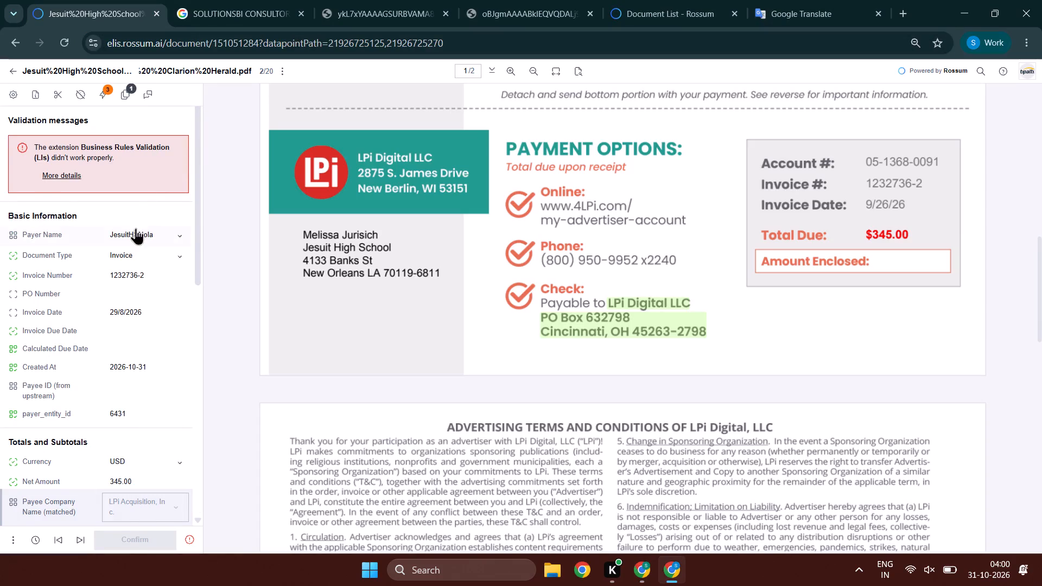
left_click(135, 232, "ctrl")
key("ctrl+c")
key("ctrl+c")
key("alt+Tab")
left_click(447, 252, "ctrl")
left_click(445, 262, "ctrl")
key("ctrl+v")
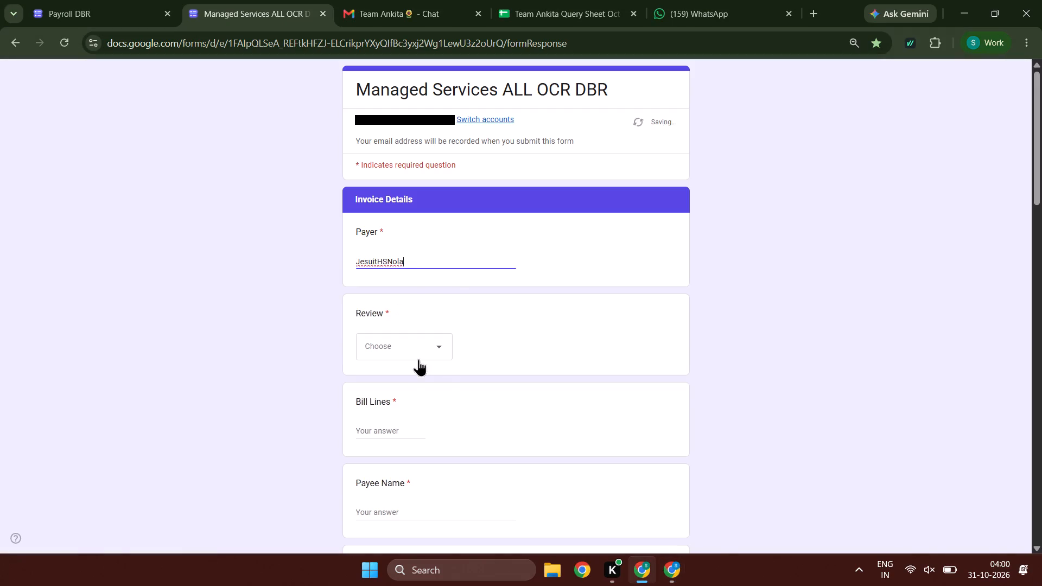
left_click(418, 359)
left_click(410, 385)
Check the invoice's line item count in Rossum and enter 3 as the form's Bill Lines.
left_click(380, 436)
key("alt+Tab")
scroll(31, 406, "down", 2)
key("alt+Tab")
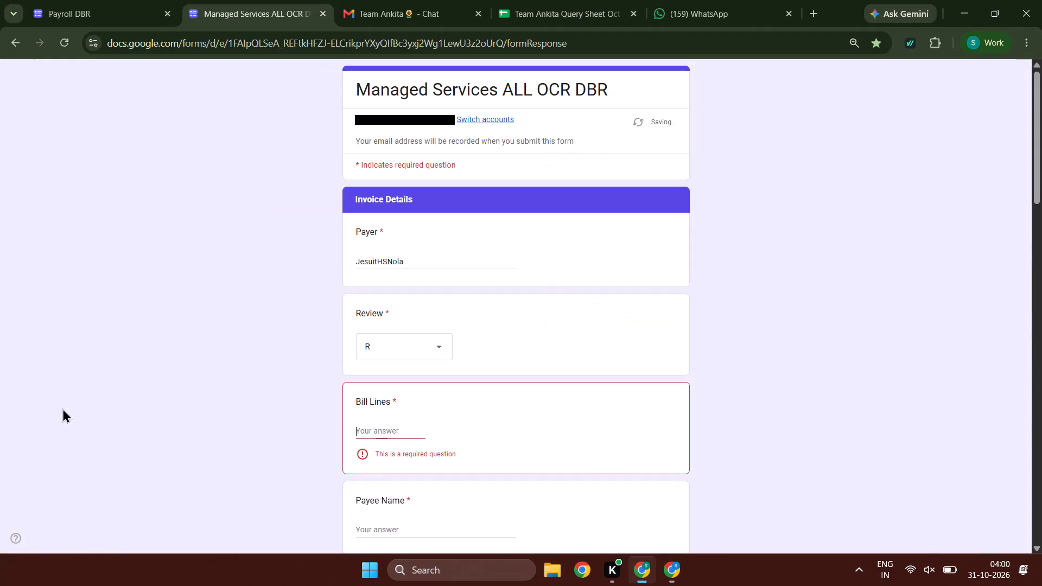
key("3")
key("Tab")
Copy the matched payee, LPi Acquisition, Inc. (), from Rossum into the form's Payee Name field.
key("alt+Tab")
left_click(156, 488)
key("Tab")
key("Tab")
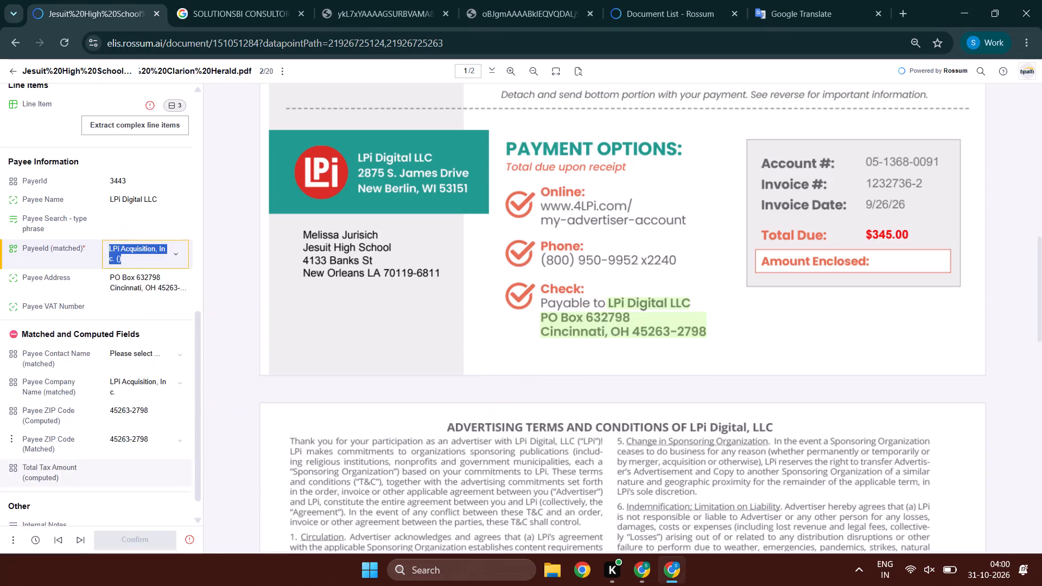
key("ctrl+c")
key("alt+Tab")
key("ctrl+v")
key("Tab")
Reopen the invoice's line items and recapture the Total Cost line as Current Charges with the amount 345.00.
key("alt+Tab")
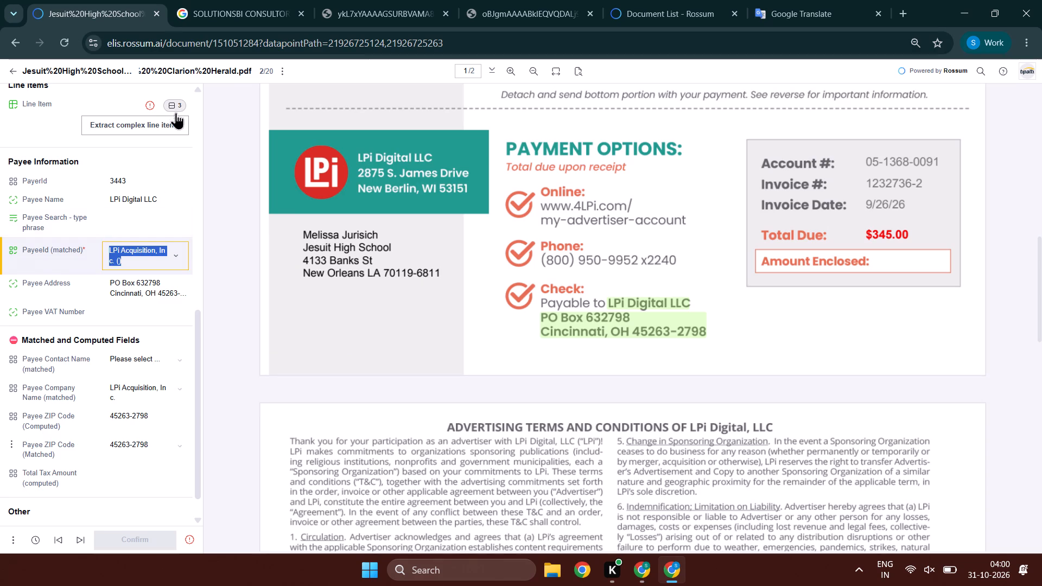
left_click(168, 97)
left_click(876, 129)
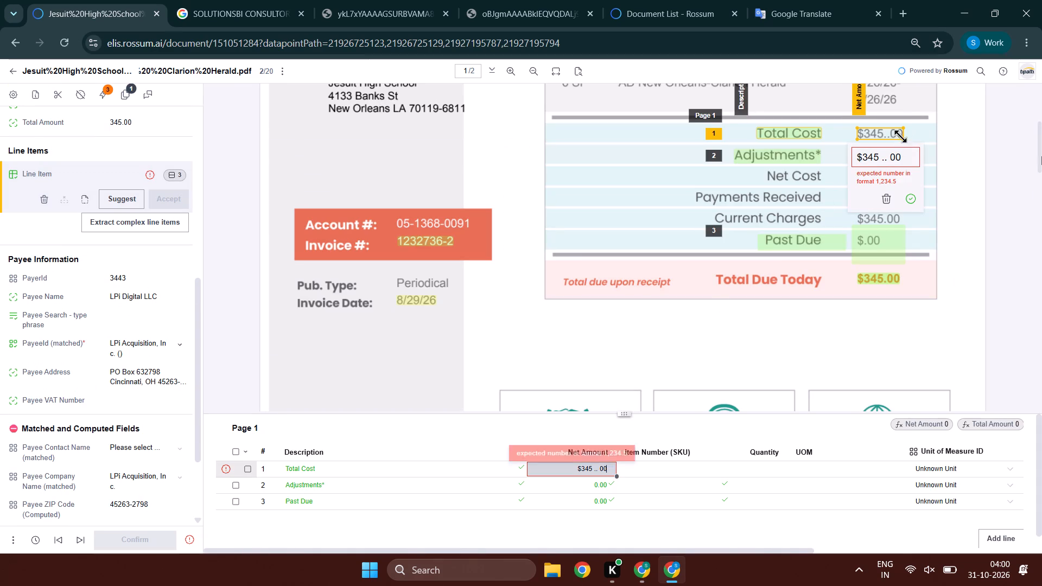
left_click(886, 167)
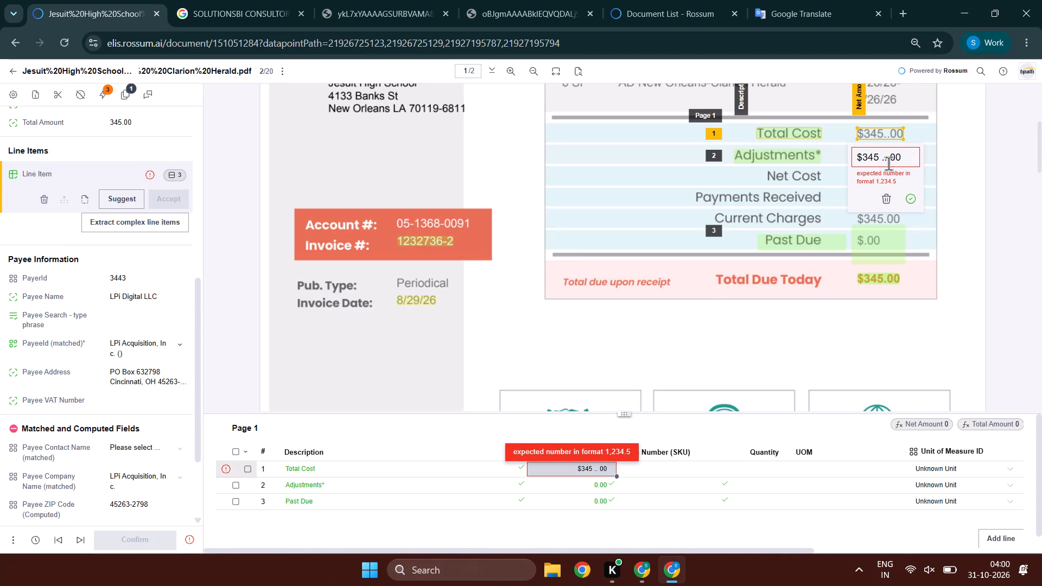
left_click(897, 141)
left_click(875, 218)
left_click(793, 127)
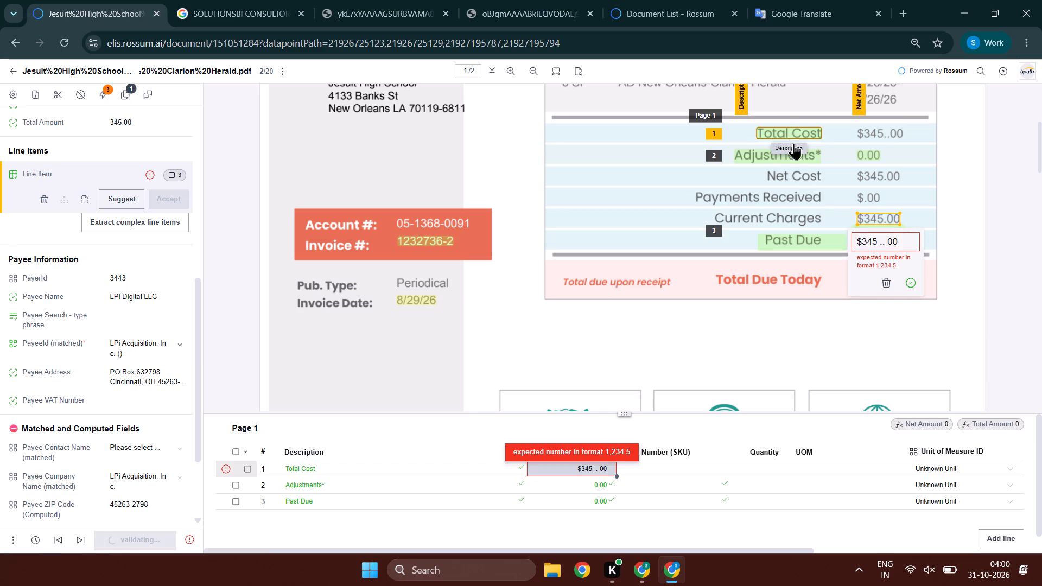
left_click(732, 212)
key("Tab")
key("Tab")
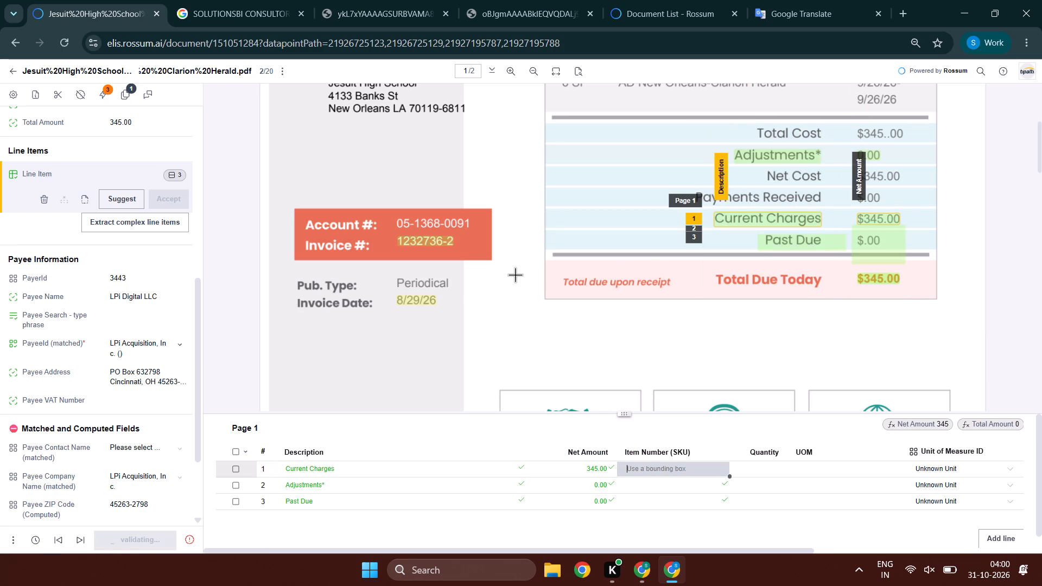
Recapture the first line item's description as Net Cost and its net amount as the $345.00 in that row.
left_click(776, 215)
left_click(785, 175)
key("Tab")
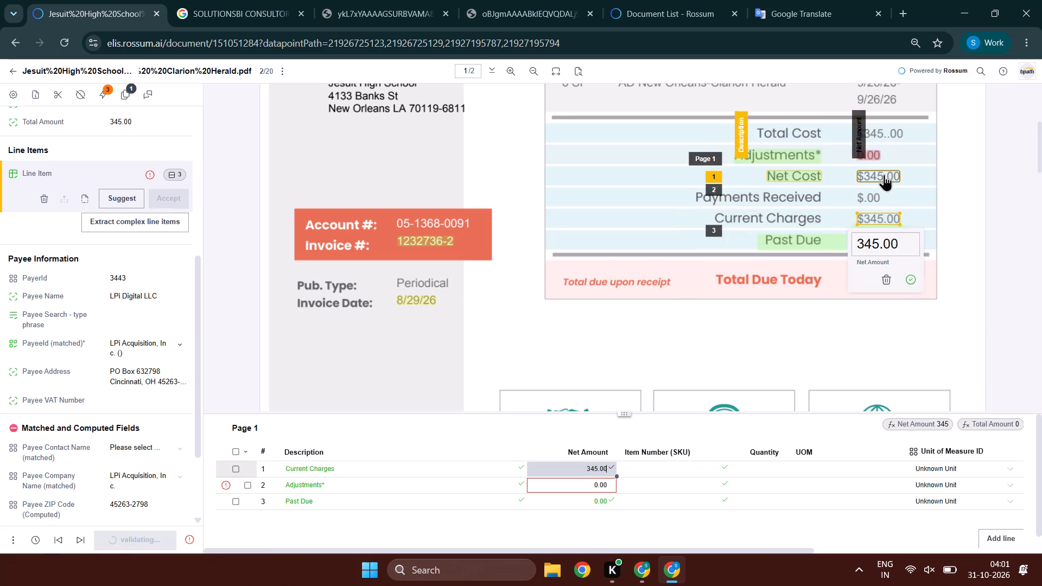
left_click(884, 174)
key("Tab")
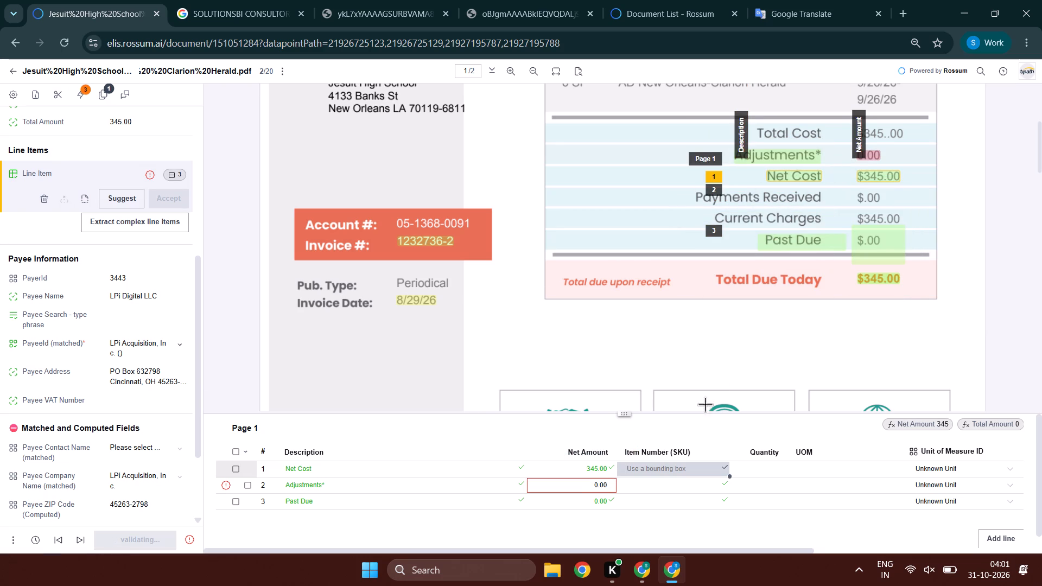
Recapture the Adjustments* line item's net amount of 0.00 from the invoice.
left_click(595, 487)
left_click_drag(880, 156, 892, 156)
key("Tab")
Copy invoice number 1232736-2 from Rossum into the form's Invoice # field.
key("alt+Tab")
key("alt+Tab")
scroll(103, 336, "up", 2)
scroll(103, 336, "down", 1)
scroll(103, 336, "up", 4)
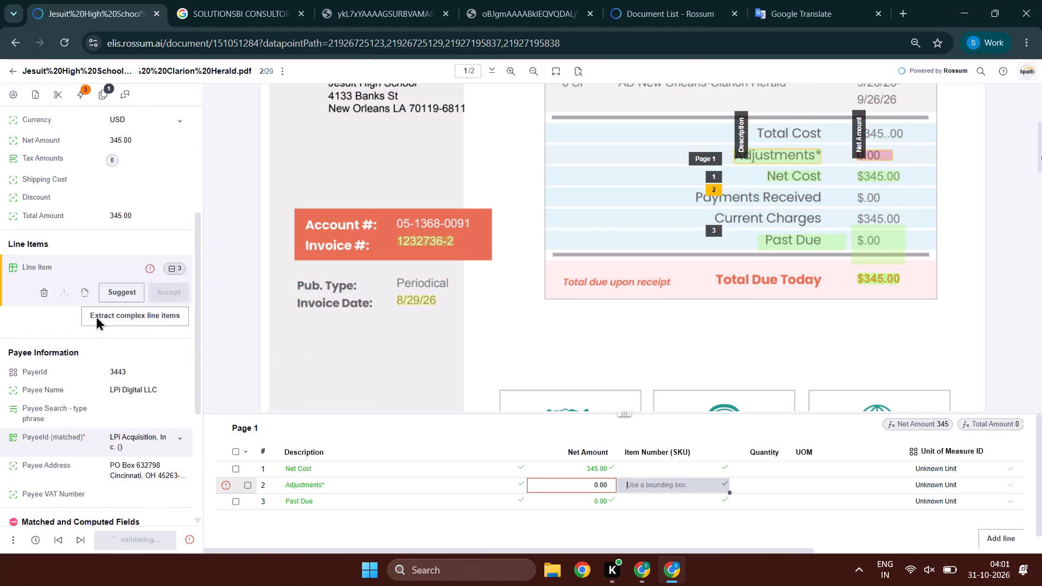
left_click_drag(145, 181, 100, 181)
key("ctrl+c")
key("ctrl+c")
key("alt+Tab")
key("ctrl+v")
key("Tab")
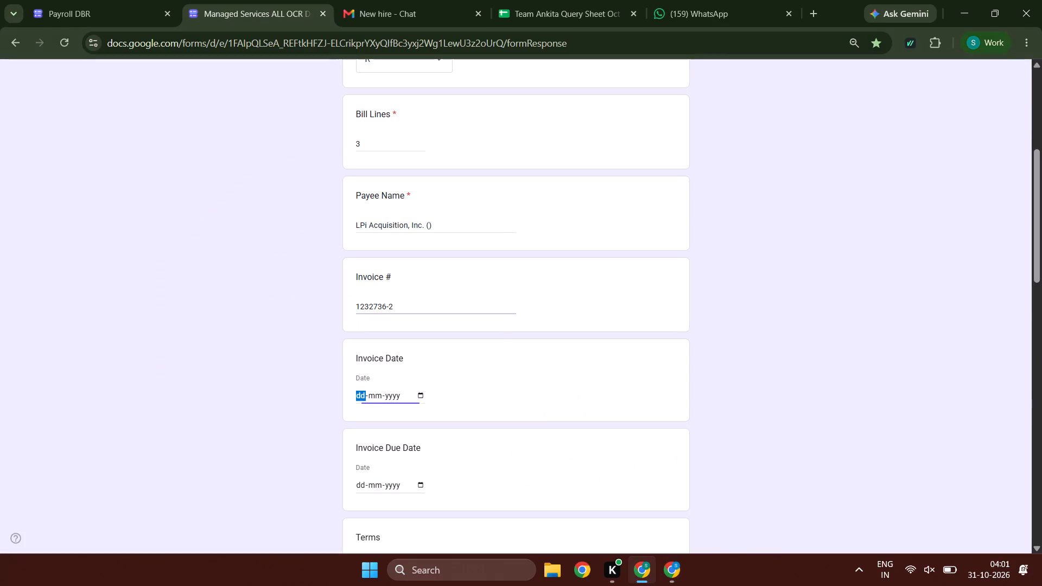
Enter the invoice date 29/8/2026 in the form.
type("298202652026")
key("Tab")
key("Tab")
Copy the net amount 345.00 from Rossum into the form's Total Amt field.
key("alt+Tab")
left_click_drag(145, 362, 93, 361)
key("ctrl+c")
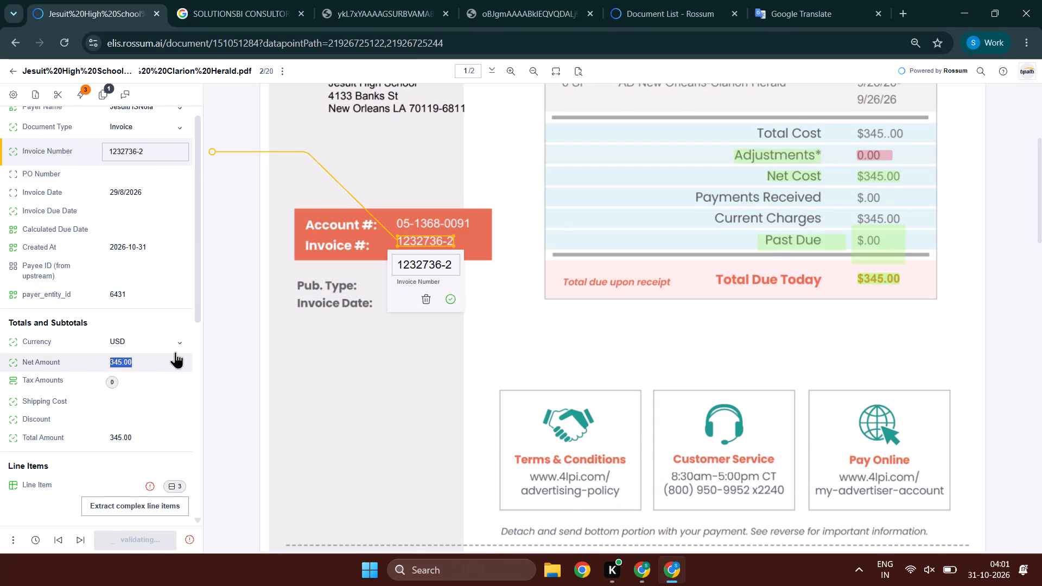
key("alt+Tab")
scroll(408, 315, "down", 6)
key("Tab")
key("Tab")
key("Tab")
left_click(408, 456)
key("Tab")
key("ctrl+v")
key("Tab")
Set the form's currency to USD, and both Foreign Language and Quality Analyst to NA.
key("alt+Tab")
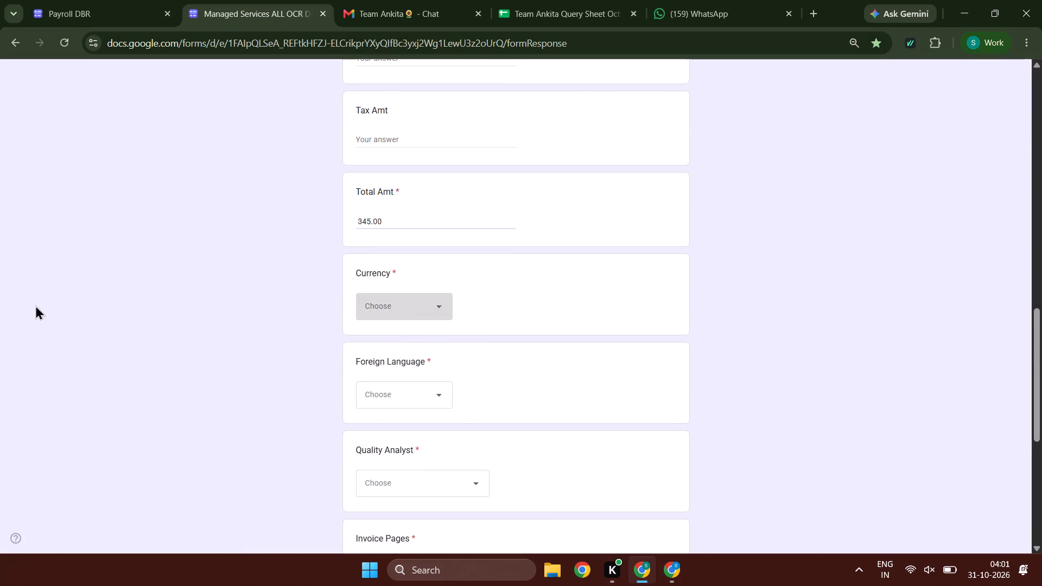
scroll(34, 304, "up", 1)
key("alt+Tab")
type("us")
key("Tab")
type("nn")
key("Tab")
type("nnn")
key("Tab")
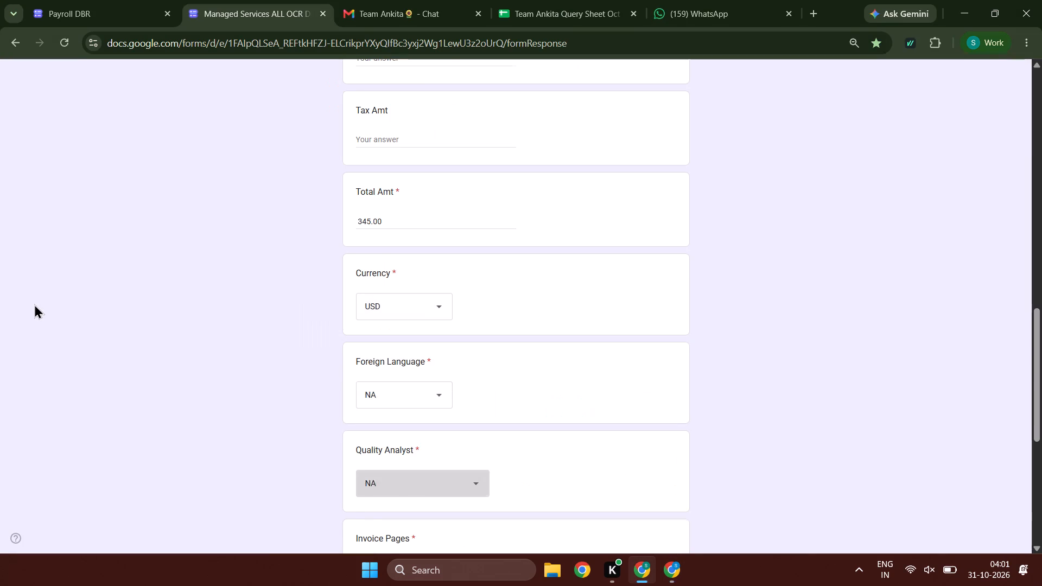
Enter 1 for Invoice Pages, complete the remaining field, request a response copy, and submit the form.
key("1")
key("Tab")
key("n")
key("Tab")
key("Tab")
key("space")
key("Tab")
key("Tab")
key("space")
Confirm the Jesuit High School invoice in Rossum.
key("alt+Tab")
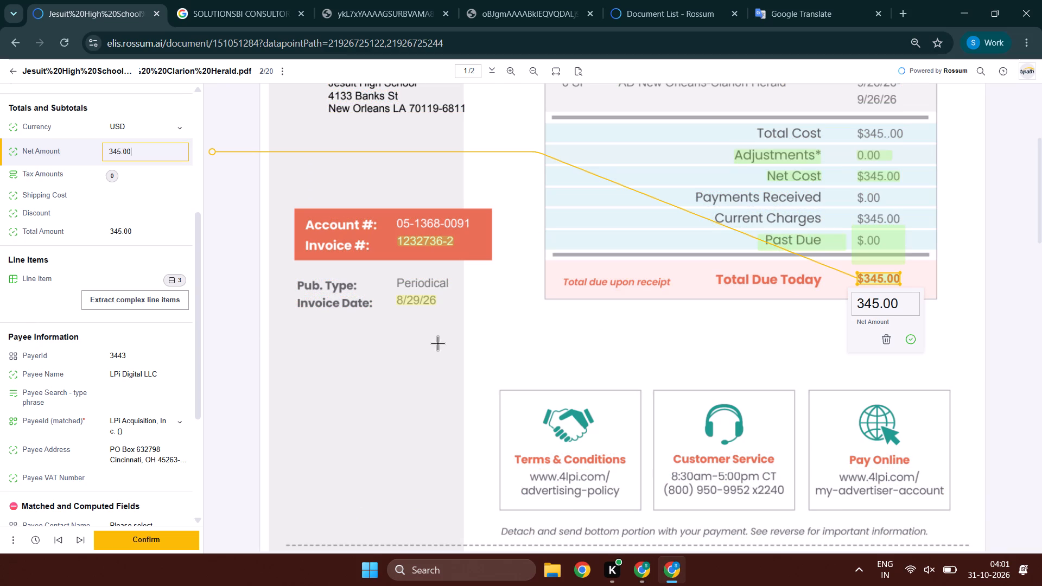
scroll(138, 467, "up", 4)
scroll(128, 468, "down", 4)
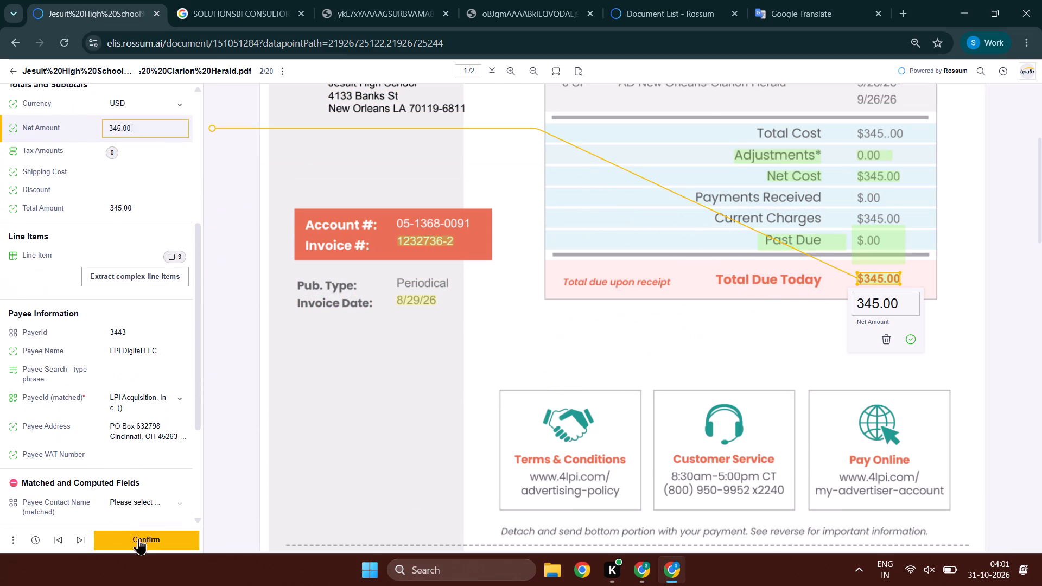
left_click(138, 545)
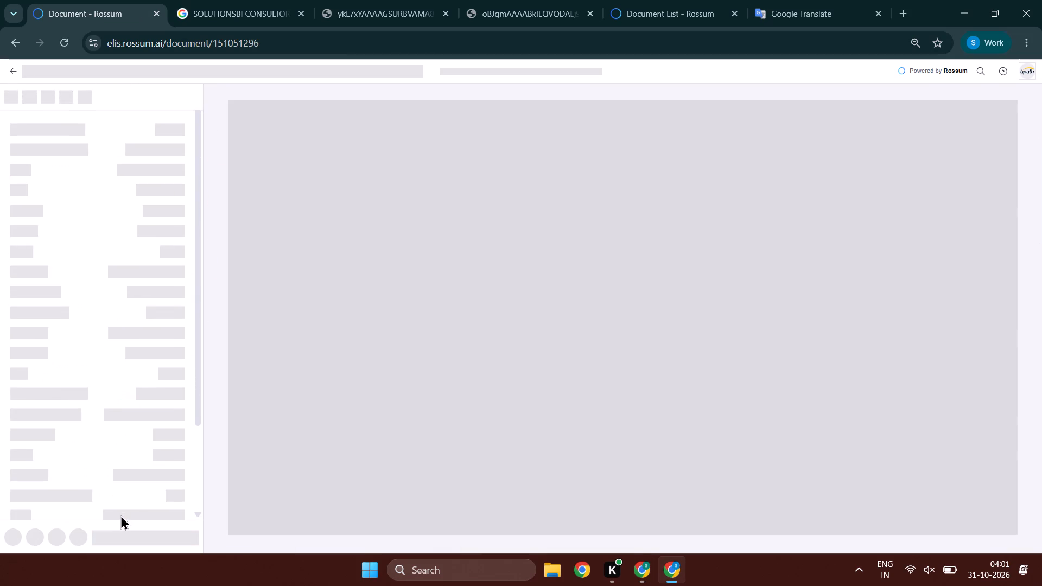
Check the City Oil Co. document's header fields and currency against the scanned page.
left_click(141, 179)
key("Tab")
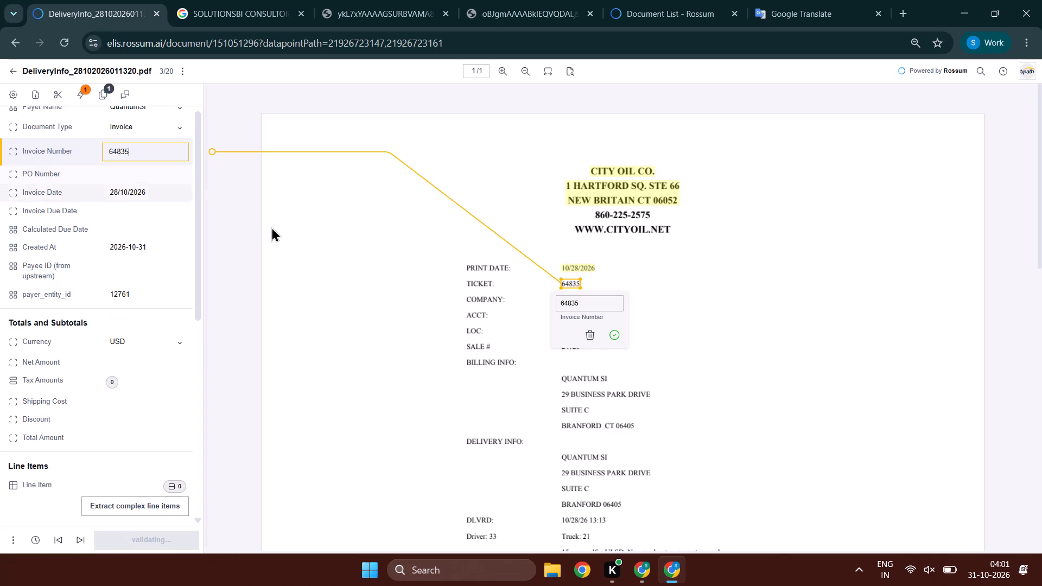
key("Tab")
key("Tab")
scroll(466, 282, "down", 3)
key("Tab")
key("Tab")
key("Tab")
key("Tab")
key("Tab")
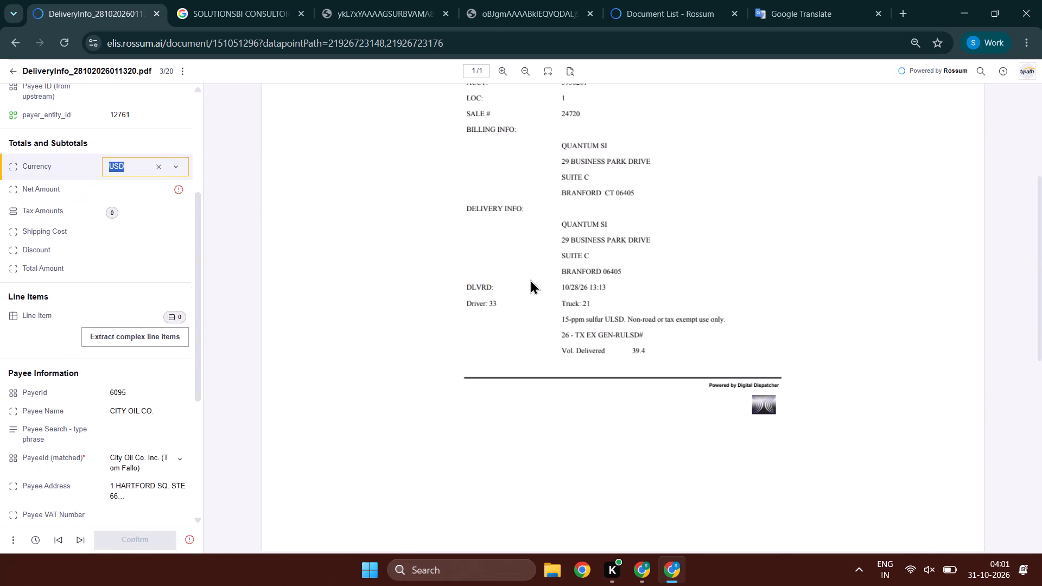
scroll(530, 279, "down", 1)
scroll(530, 279, "up", 11)
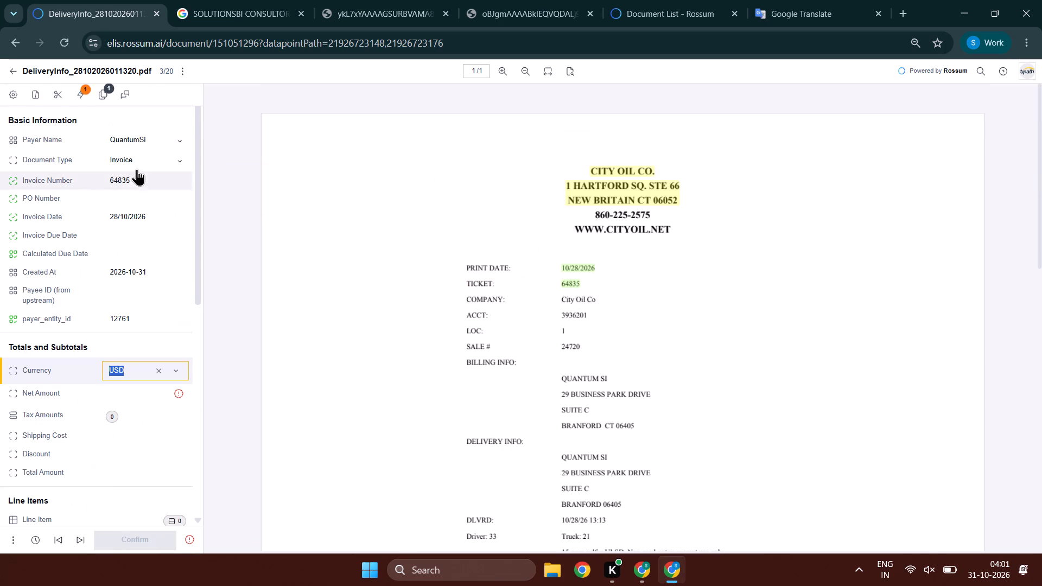
Set the City Oil Co. document's type to Other and delete its invoice number and invoice date.
left_click(139, 167)
left_click(137, 200)
key("Tab")
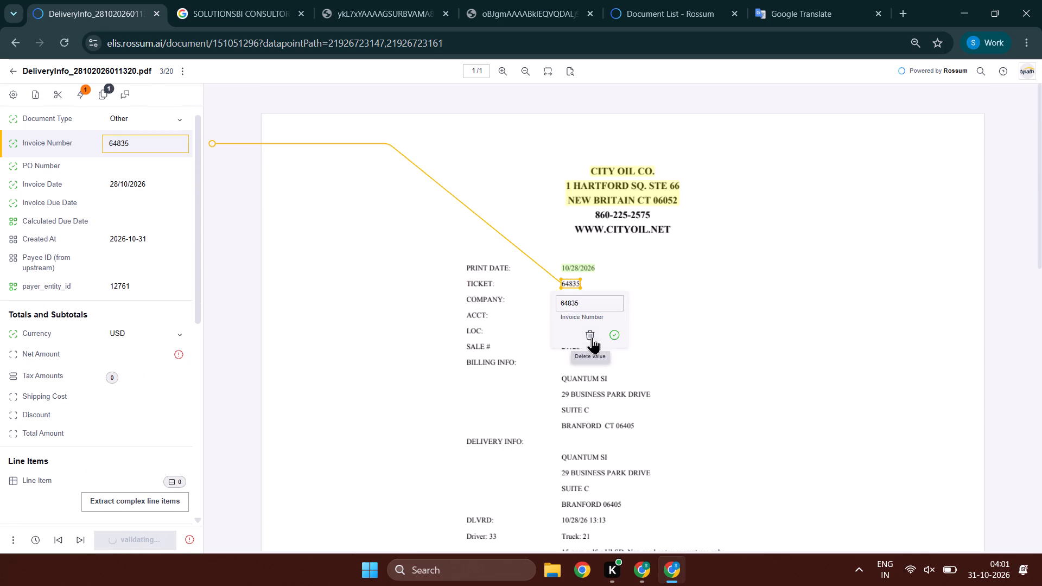
left_click(592, 337)
key("Tab")
key("Tab")
left_click(592, 323)
Enter 0.00 for both the Net Amount and the Total Amount.
left_click(104, 334)
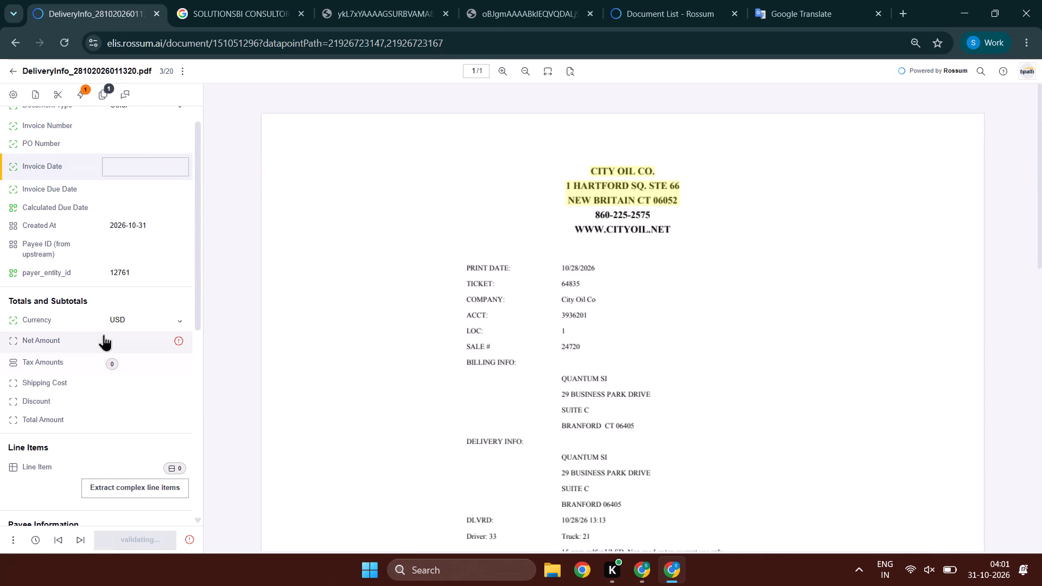
type("0.00")
key("Tab")
key("Tab")
key("Tab")
key("Tab")
type("0.00")
key("Tab")
Delete the payee name and address, and use the payee search phrase "payee unknown".
left_click(141, 277)
key("Tab")
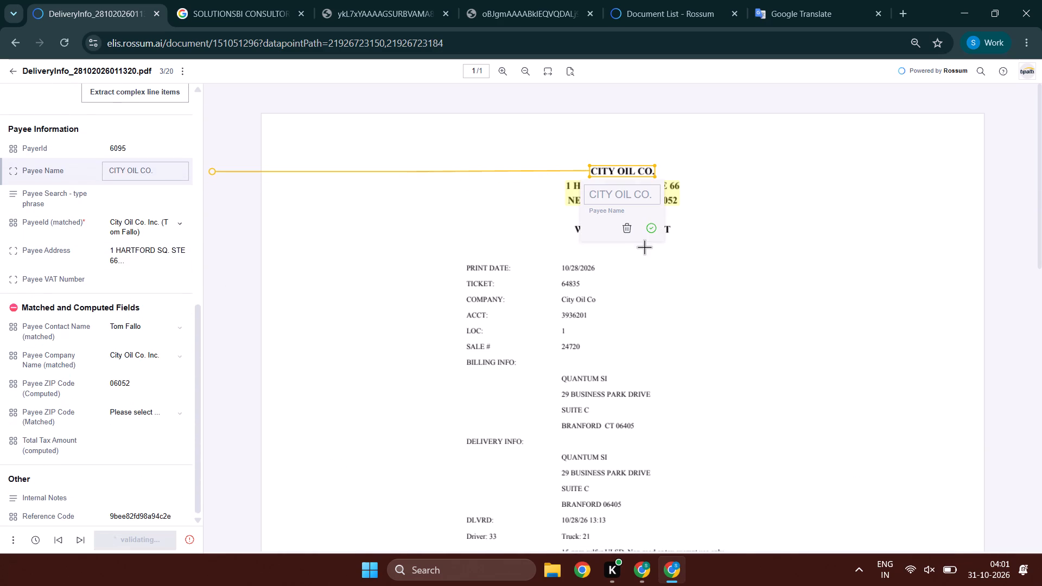
left_click(629, 224)
key("Tab")
type("payee unknown")
key("Tab")
key("Tab")
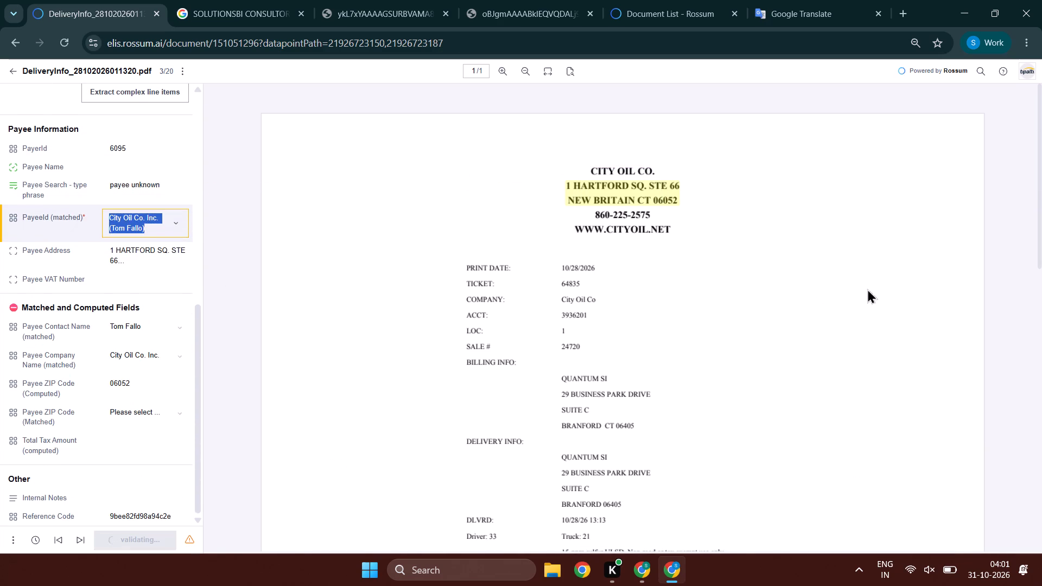
left_click(651, 266)
key("shift+Tab")
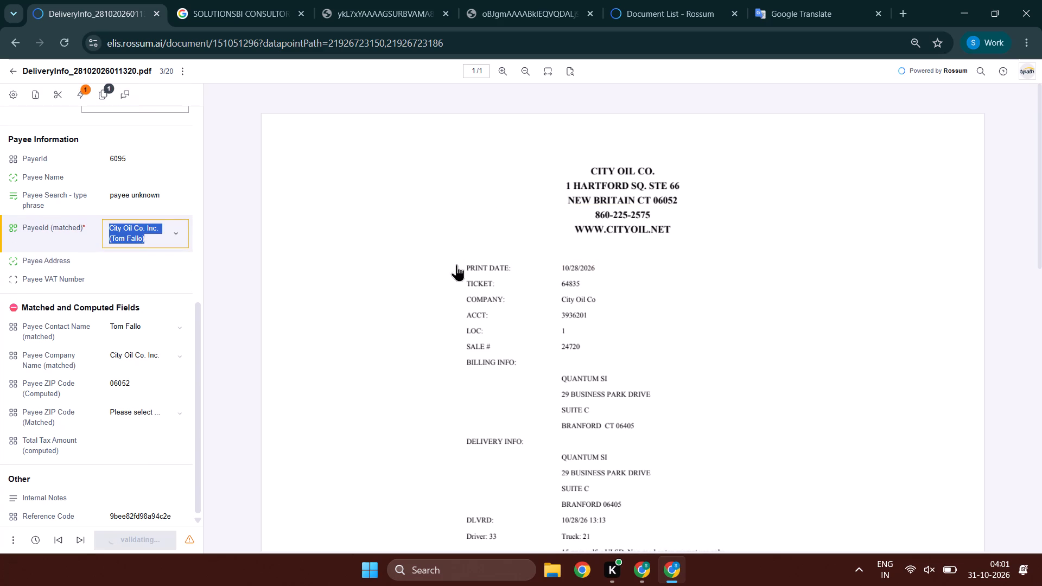
key("Tab")
Enter "not an invoice" in the Internal Notes.
left_click(160, 501)
type("not an invoice")
Copy the document's annotation ID and start another DBR form response with the email recorded and Rossum as the OCR.
double_click(236, 36)
key("ctrl+c")
key("ctrl+c")
key("alt+Tab")
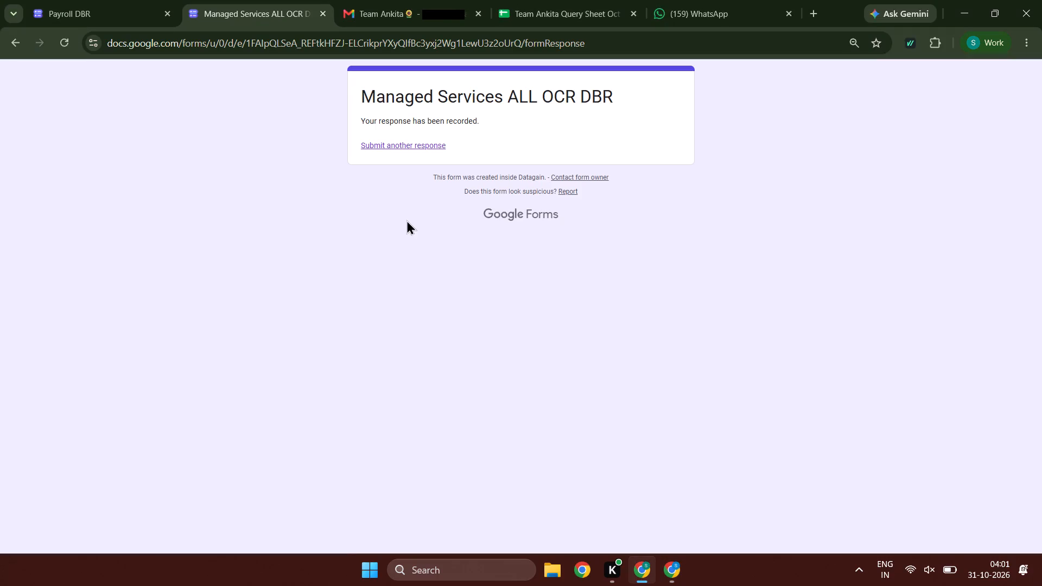
double_click(411, 144)
left_click(391, 243)
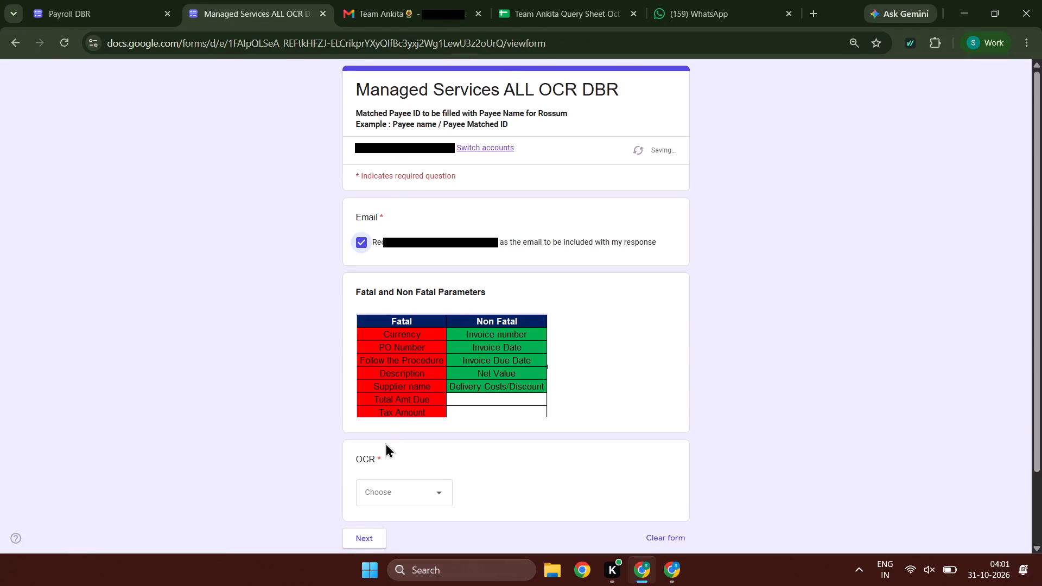
left_click(382, 498)
left_click(395, 535)
double_click(366, 540)
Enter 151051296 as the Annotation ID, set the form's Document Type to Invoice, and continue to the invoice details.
key("alt+Tab")
scroll(37, 269, "up", 1)
scroll(37, 269, "down", 1)
scroll(37, 269, "up", 3)
scroll(37, 269, "down", 1)
scroll(37, 269, "up", 1)
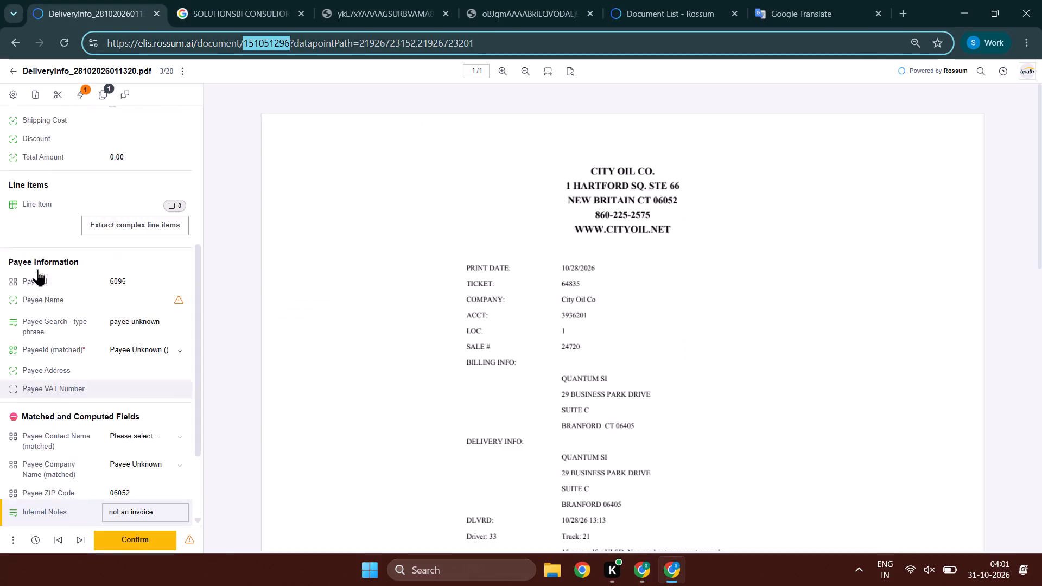
key("alt+Tab")
left_click(444, 261)
key("alt+Tab")
scroll(121, 252, "up", 8)
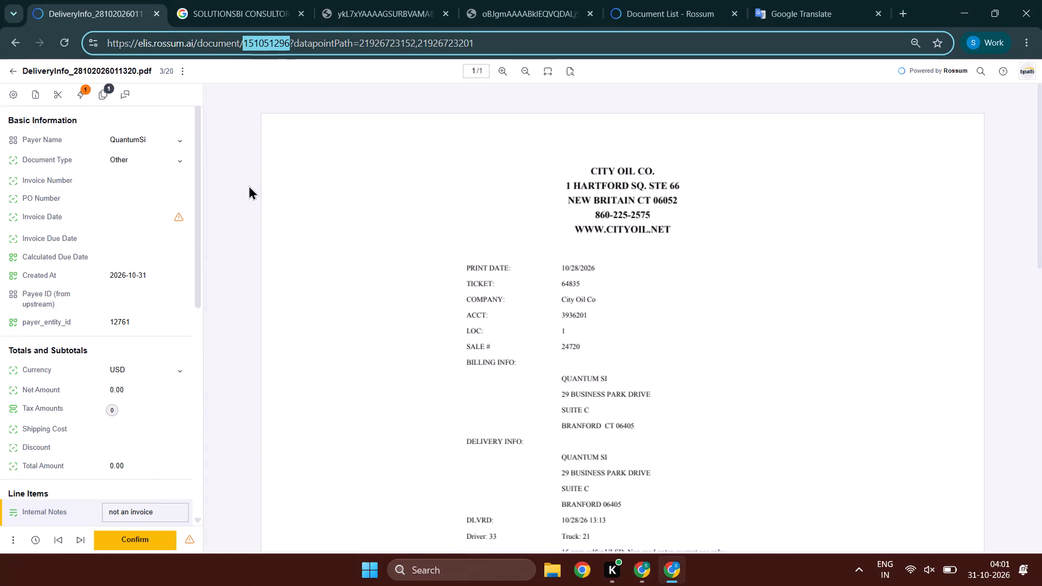
key("alt+Tab")
key("ctrl+v")
left_click(390, 332)
left_click(391, 366)
left_click(406, 352)
left_click(406, 379)
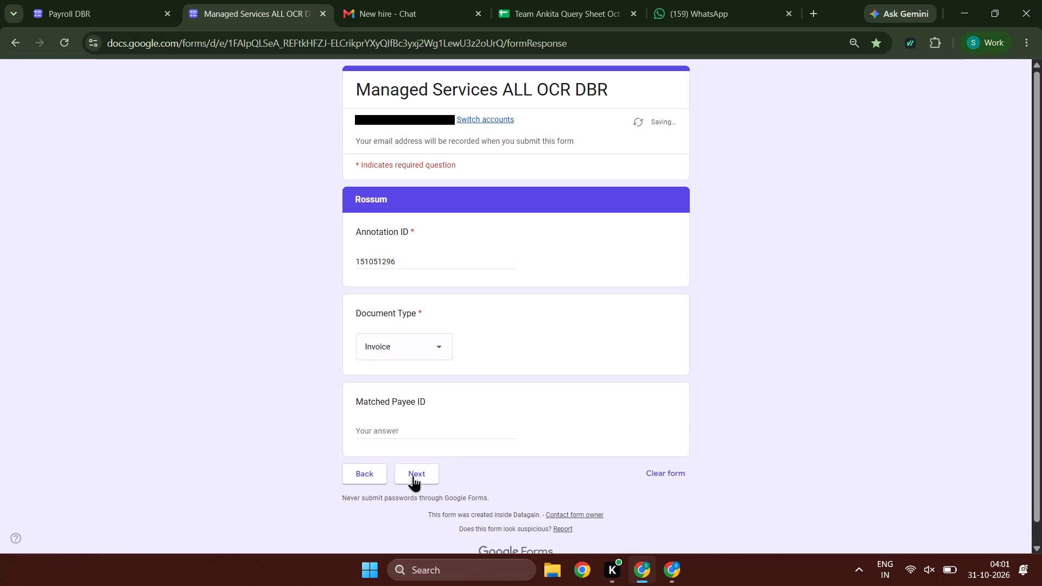
left_click(413, 477)
Copy the payer name QuantumSi from Rossum into the form's Payer field.
key("alt+Tab")
scroll(113, 320, "up", 2)
scroll(119, 316, "down", 1)
scroll(123, 313, "up", 4)
left_click(139, 137)
key("ctrl+c")
key("ctrl+c")
key("alt+Tab")
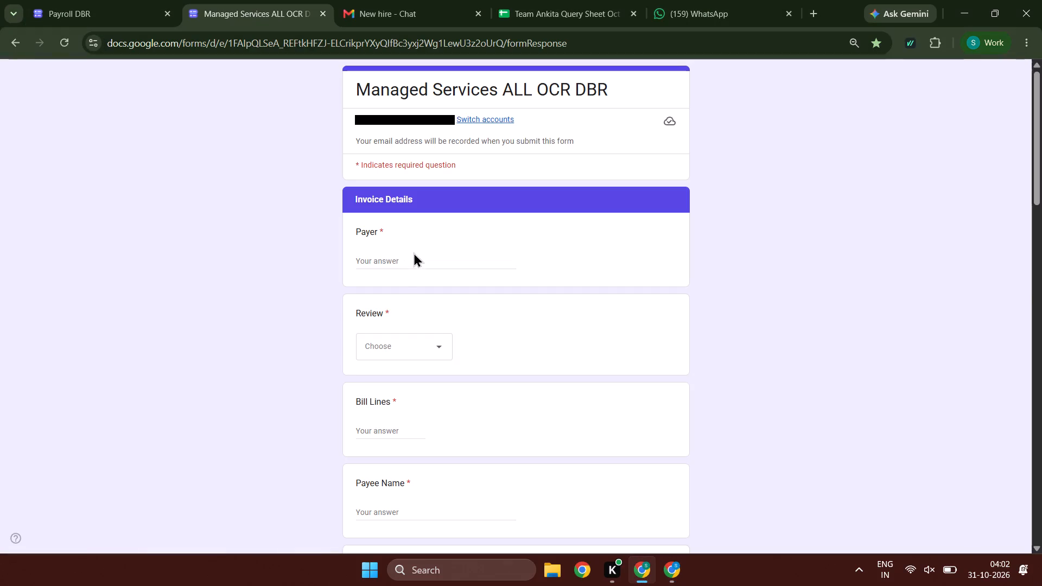
left_click(417, 258, "ctrl")
key("ctrl+v")
Choose the Review option in the form and enter 0 for Bill Lines.
left_click(399, 339)
left_click(402, 383)
left_click(389, 435)
key("alt+Tab")
scroll(0, 334, "down", 2)
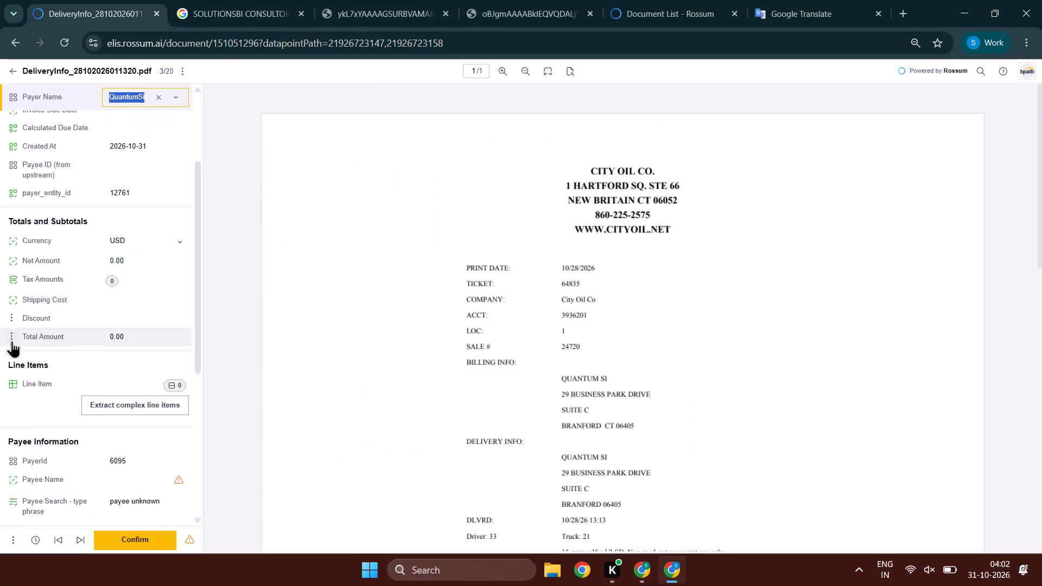
key("alt+Tab")
key("0")
key("Tab")
Copy the matched payee, Payee Unknown (), from Rossum into the form's Payee Name field.
key("alt+Tab")
scroll(12, 344, "down", 2)
left_click(156, 402, "ctrl")
key("ctrl+c")
key("ctrl+c")
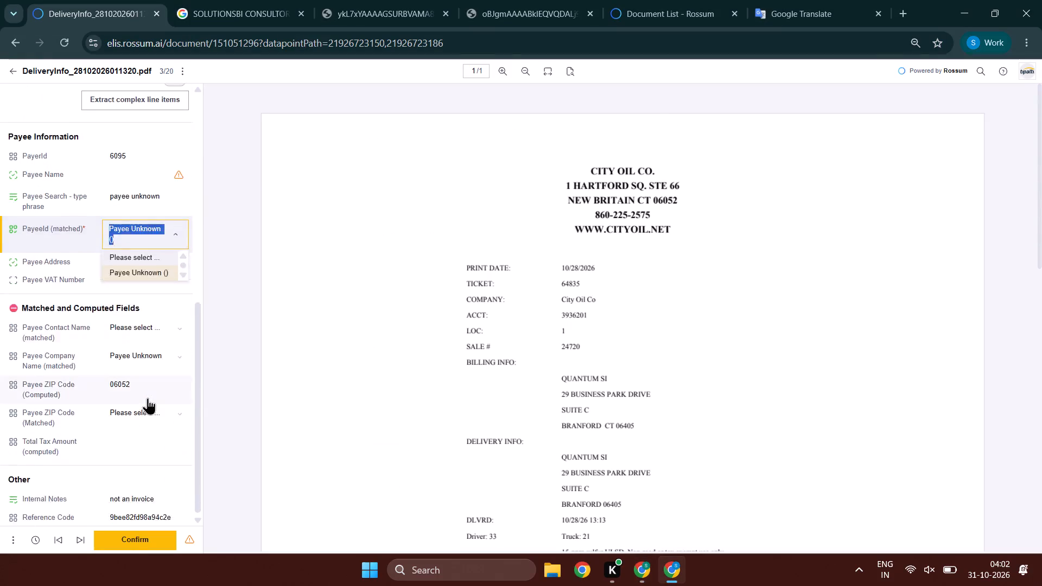
key("alt+Tab")
key("ctrl+v")
key("Tab")
Copy the net amount 0.00 from Rossum into the form's Total Amt field.
key("alt+Tab")
scroll(81, 285, "up", 9)
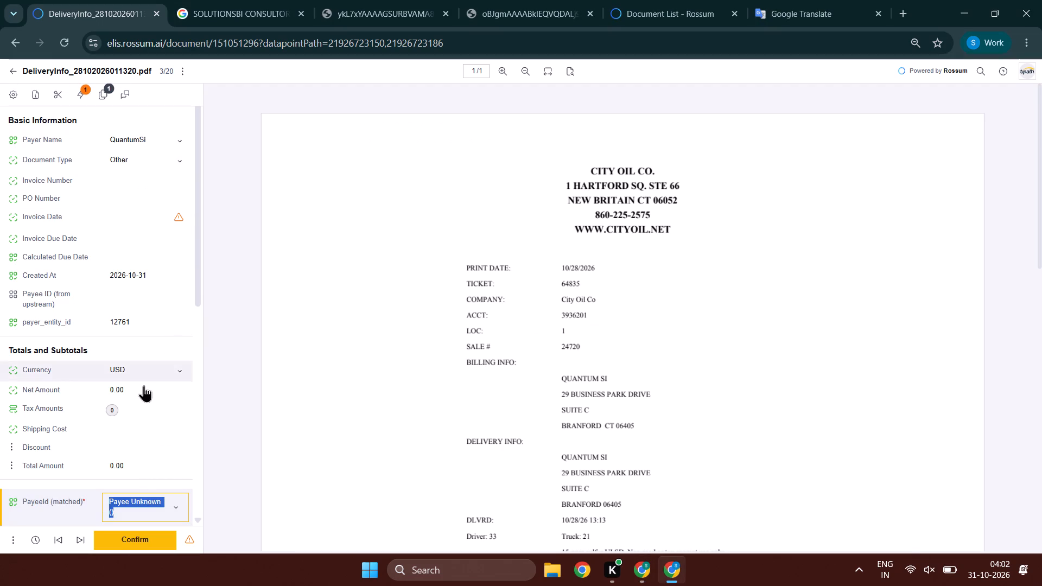
left_click_drag(143, 385, 98, 385)
key("ctrl+c")
key("ctrl+c")
key("alt+Tab")
scroll(462, 322, "down", 6)
key("Tab")
key("Tab")
key("Tab")
left_click(414, 488)
left_click(421, 479)
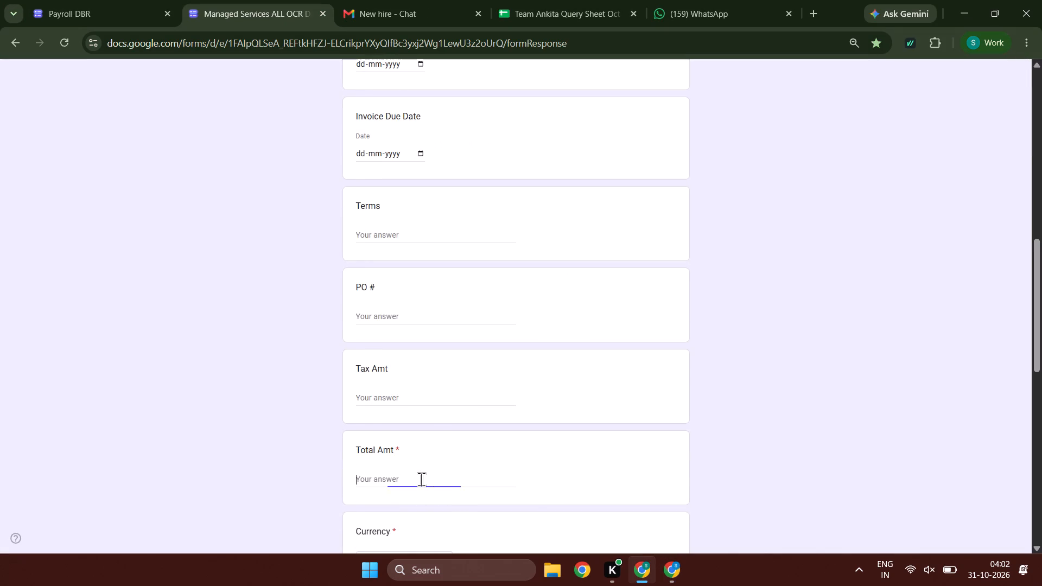
key("ctrl+v")
key("Tab")
Set the form's currency to USD, and both Foreign Language and Quality Analyst to NA.
key("alt+Tab")
key("alt+Tab")
type("us")
key("Tab")
type("nn")
key("Tab")
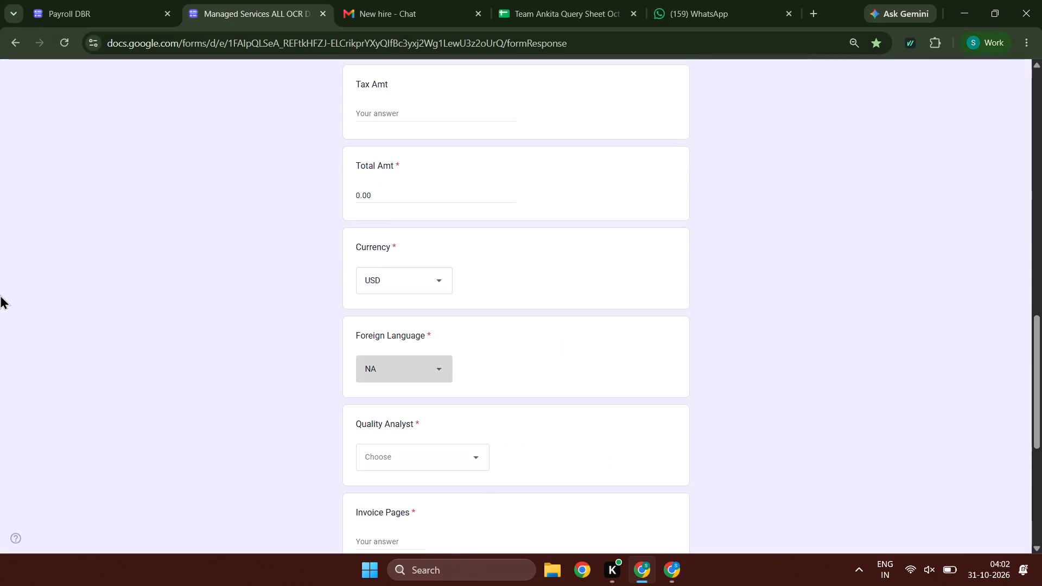
type("nnn")
key("Tab")
Enter 1 for Invoice Pages, set Multiple Payees to No, request a response copy, and submit the form.
key("1")
key("Tab")
key("n")
key("Tab")
key("Tab")
key("space")
key("Tab")
key("Tab")
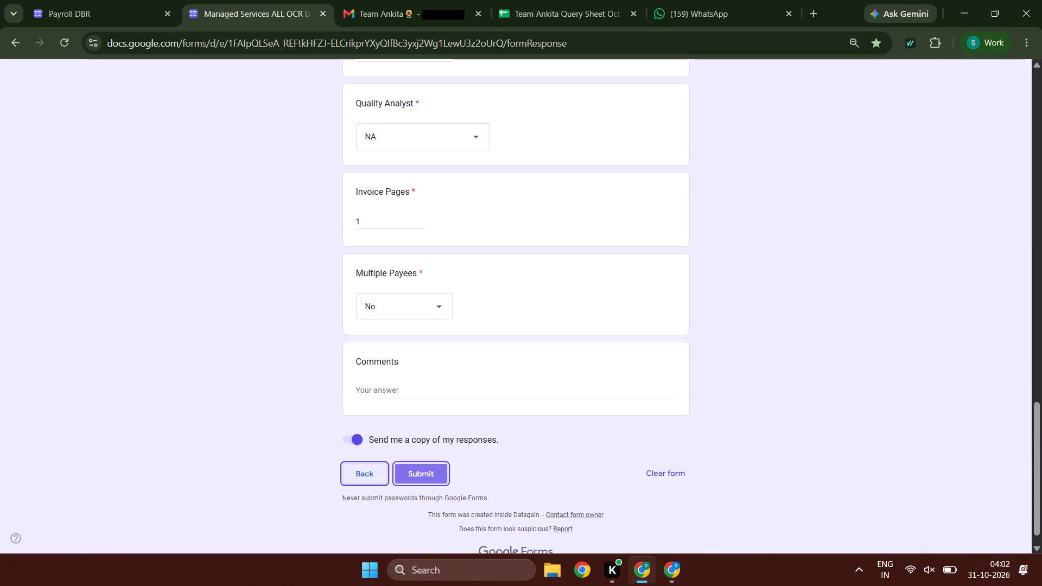
key("space")
Confirm the City Oil Co. document in Rossum.
key("alt+Tab")
triple_click(128, 556)
double_click(135, 545)
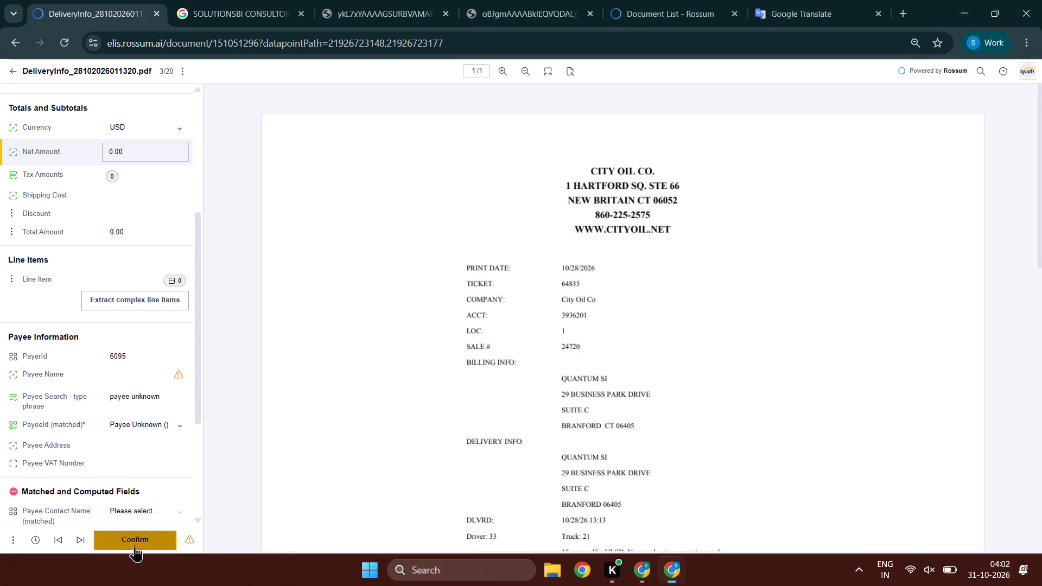
Start another DBR form response with the email recorded, choose Rossum as the OCR, and continue.
key("alt+Tab")
left_click(410, 138)
double_click(406, 143)
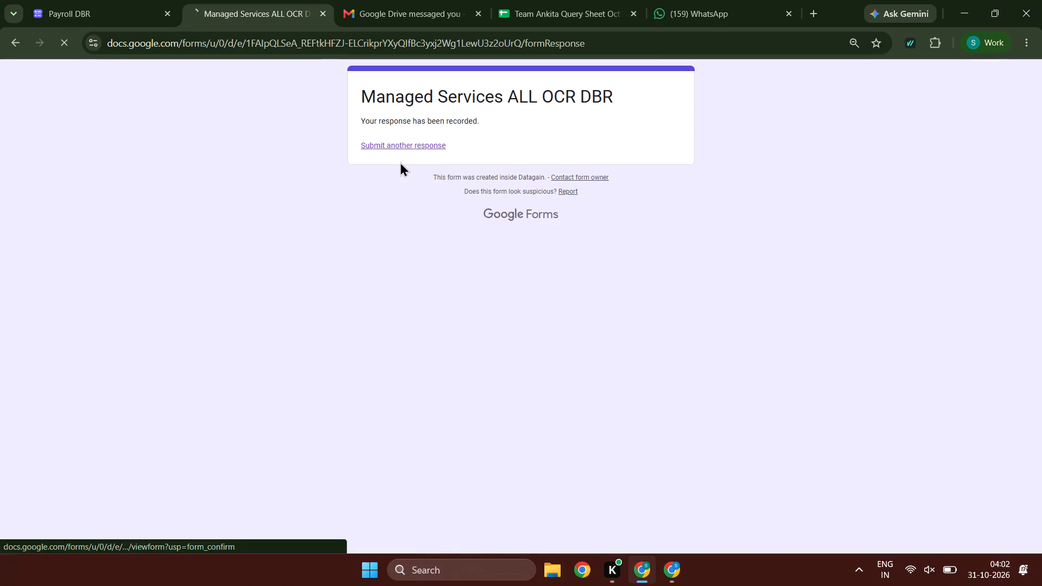
left_click(371, 244)
left_click(396, 491)
left_click(399, 515)
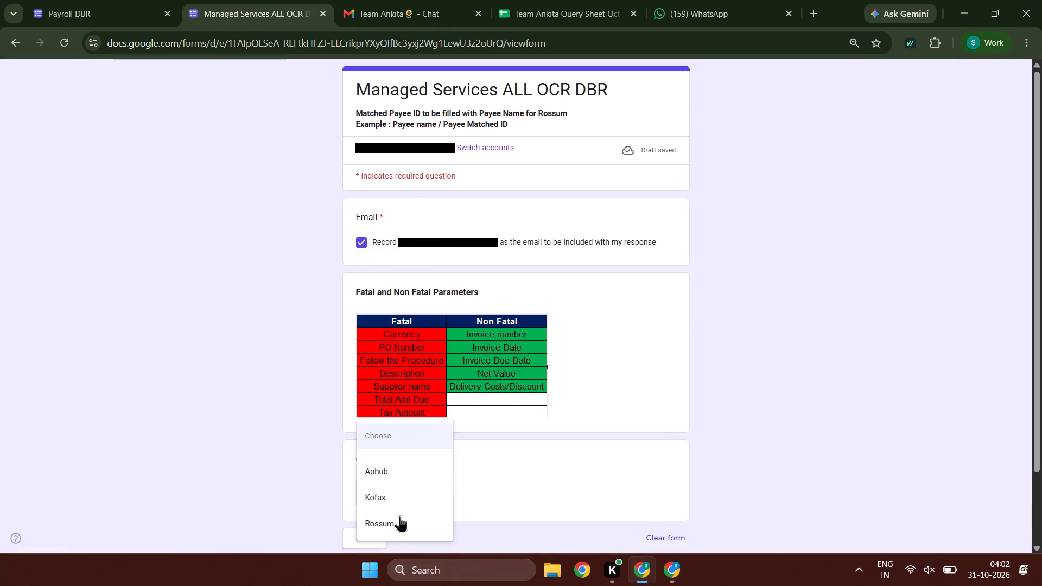
double_click(361, 536)
left_click(354, 539)
Set the StrongHouse document's type to Other, delete its invoice number, and capture RI 104801 as the PO Number.
key("alt+Tab")
left_click(136, 177)
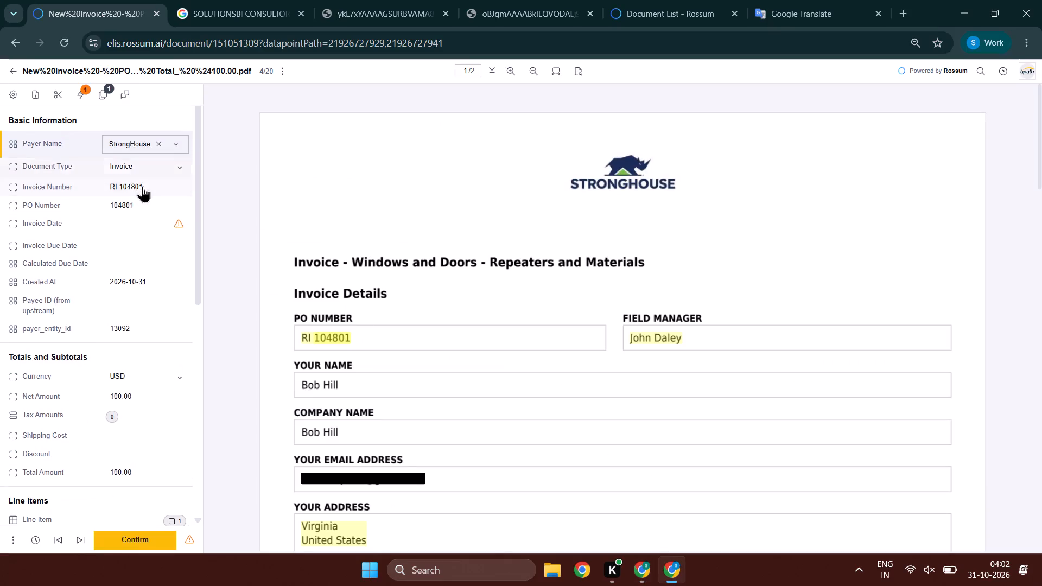
key("Tab")
left_click(120, 141)
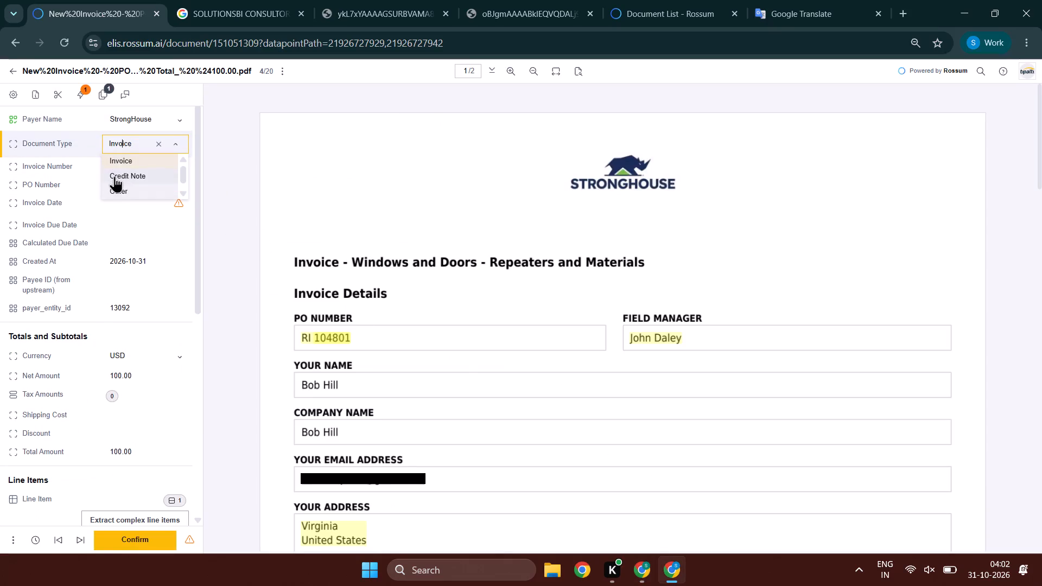
left_click(116, 185)
key("Tab")
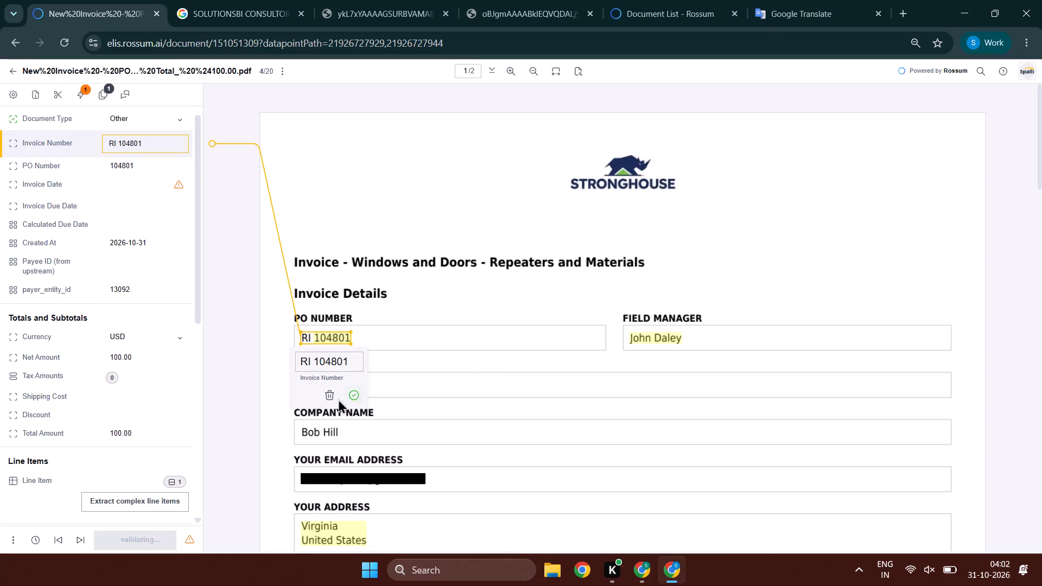
left_click(338, 399)
key("Tab")
left_click(307, 344)
Check the StrongHouse document's dates, currency, amounts, shipping cost and discount against its pages.
key("Tab")
key("Tab")
key("Tab")
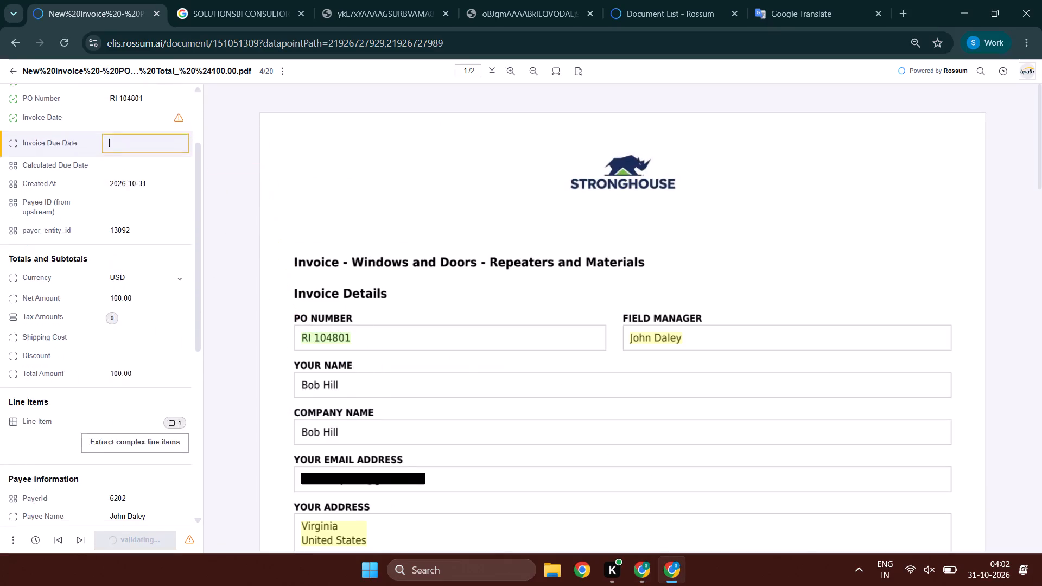
key("Tab")
key("Tab")
scroll(415, 338, "down", 2)
key("Tab")
scroll(422, 345, "down", 1)
key("Tab")
key("Tab")
key("Tab")
key("Tab")
key("Tab")
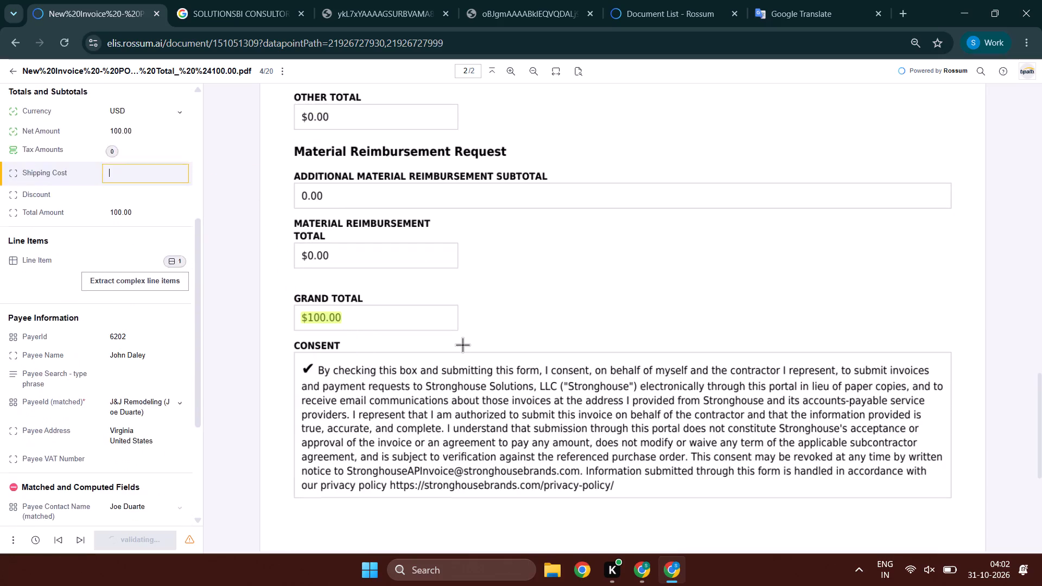
key("Tab")
key("Tab")
Capture WINDOW JOBS SUBTOTAL from the page as the first line item's description.
key("Tab")
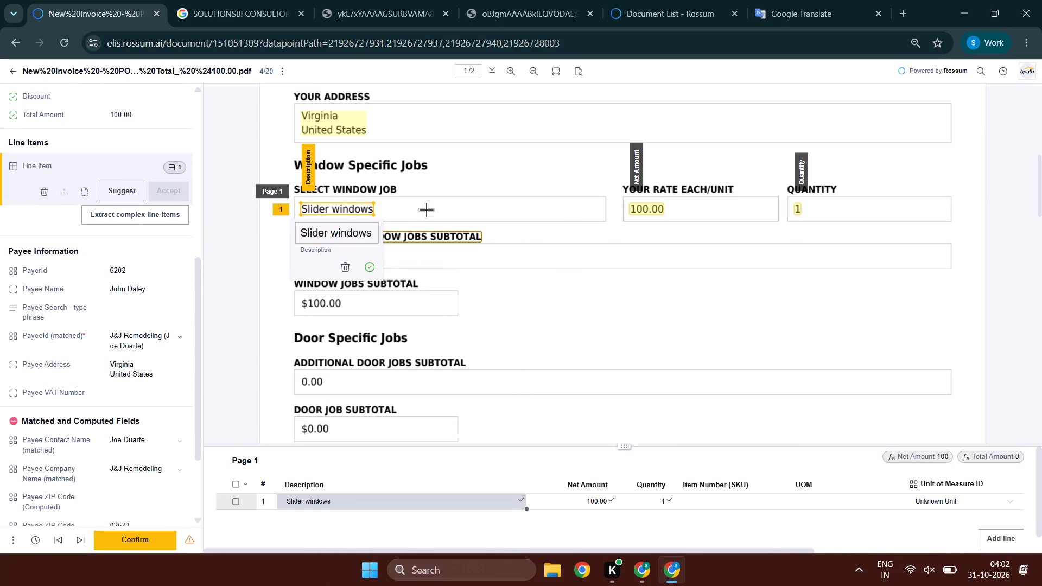
left_click(390, 280)
key("Tab")
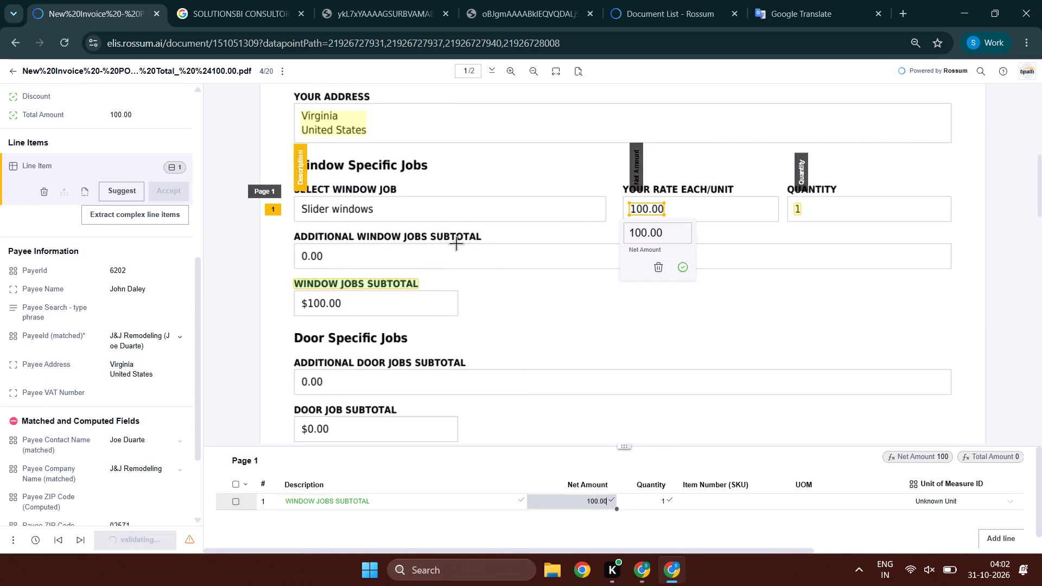
Capture the $100.00 window jobs subtotal as the first line item's net amount and clear its quantity.
left_click(325, 299)
key("Tab")
left_click(819, 262)
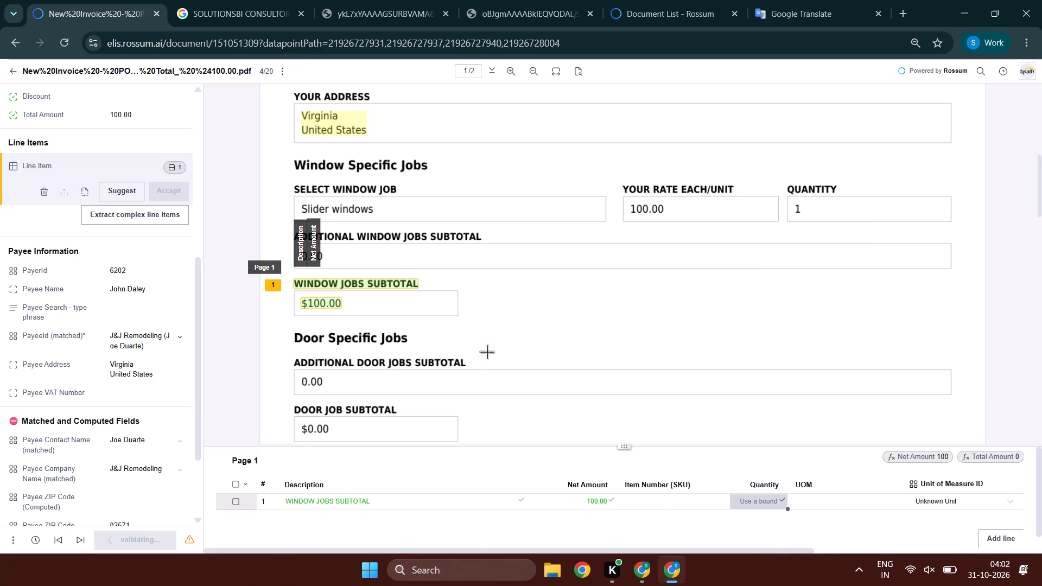
Add a line item with the description DOOR JOB SUBTOTAL and its $0.00 as the net amount.
scroll(470, 364, "down", 1)
key("ctrl+shift+a")
key("Tab")
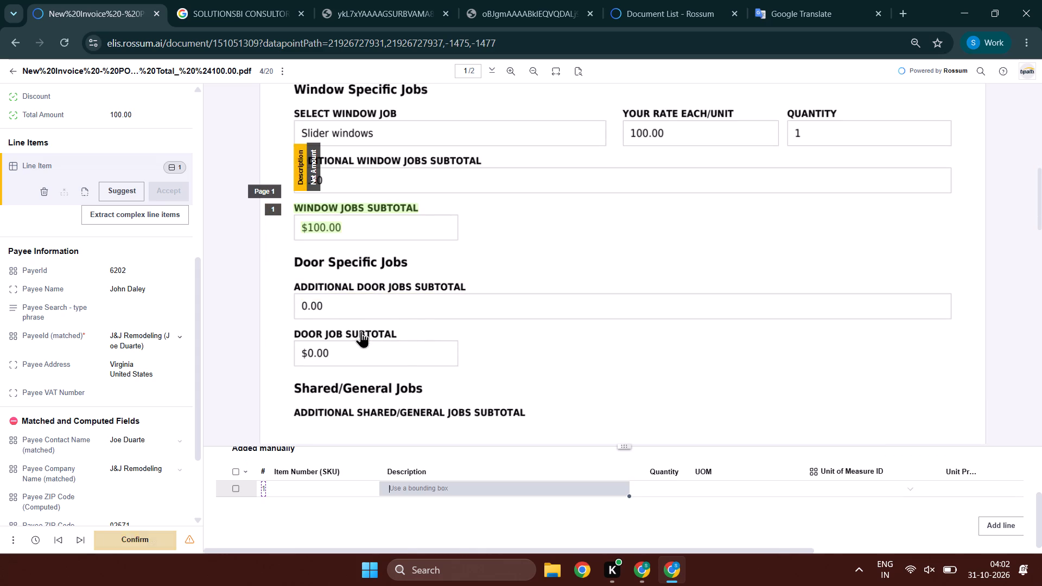
left_click(362, 329)
key("Tab")
left_click(320, 355)
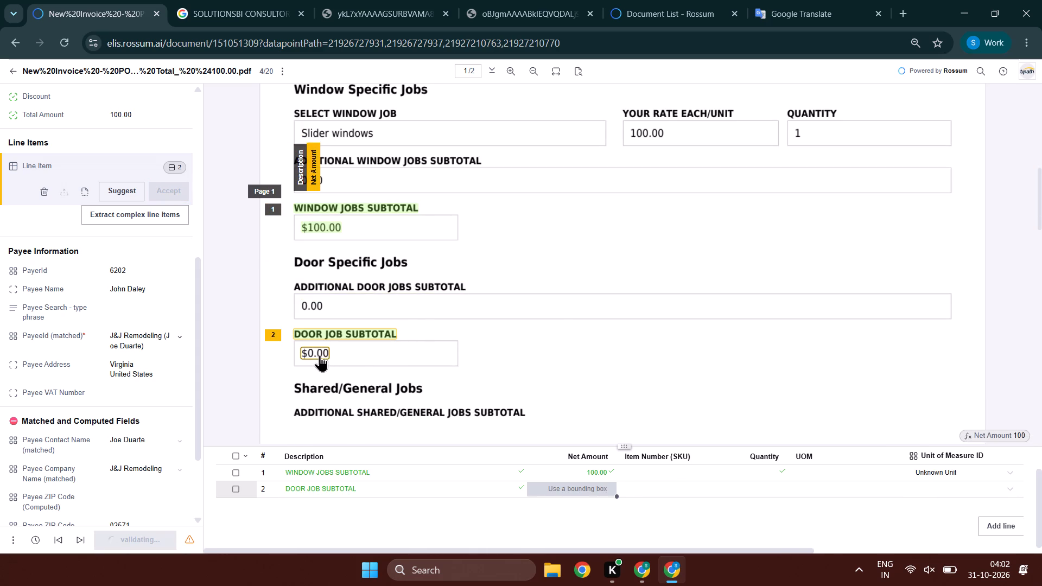
key("Tab")
Add a page 2 line item with the description OTHER TOTAL and its $0.00 as the net amount.
scroll(558, 319, "down", 7)
key("ctrl+shift+a")
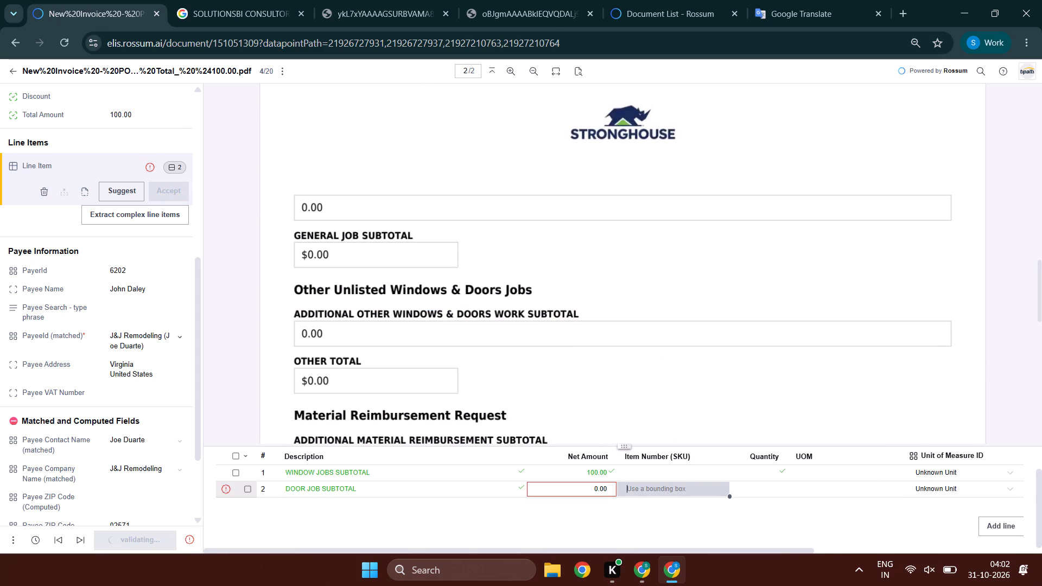
key("Tab")
left_click(346, 358)
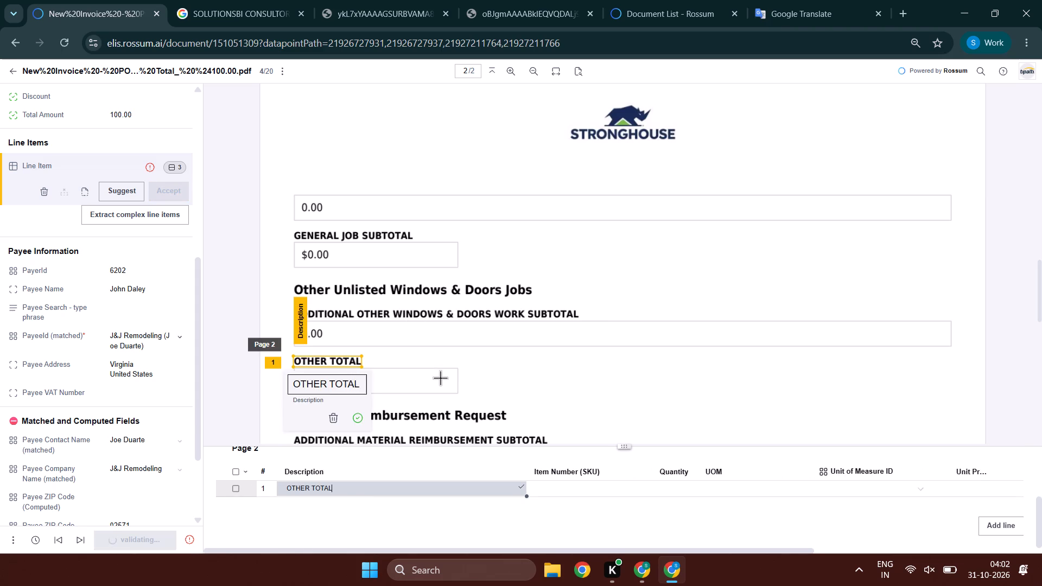
scroll(526, 368, "down", 3)
key("Tab")
key("Tab")
key("Tab")
key("Tab")
key("Tab")
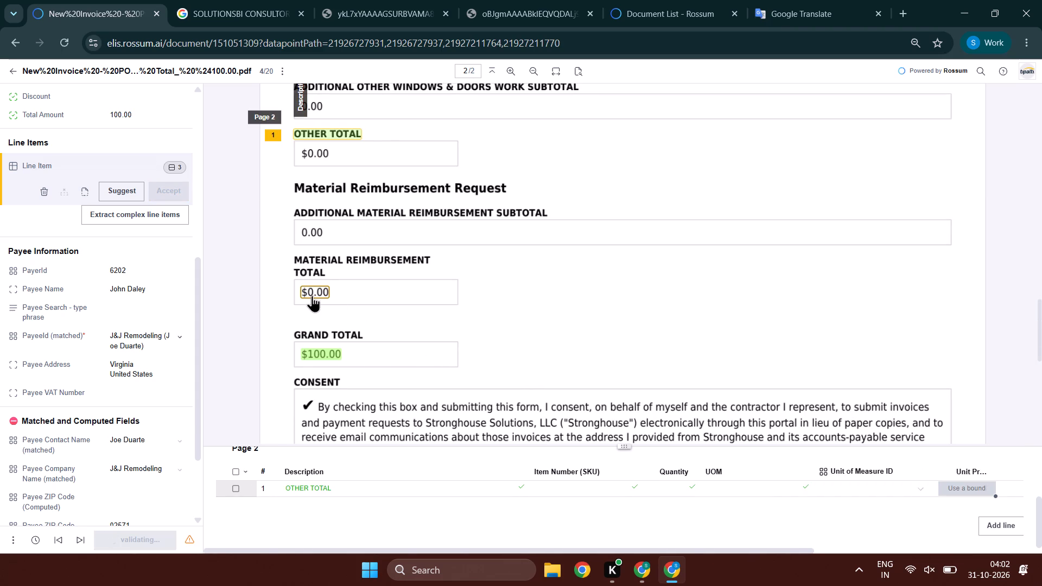
key("Tab")
left_click(316, 146)
left_click(317, 151)
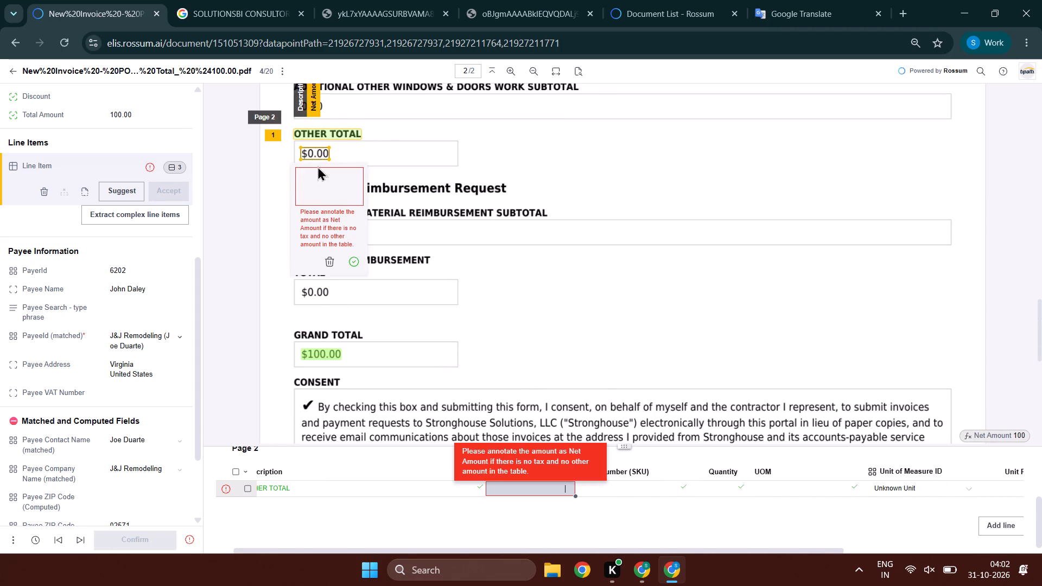
Add a line item with the description MATERIAL REIMBURSEMENT TOTAL and its $0.00 as the net amount.
key("ctrl+shift+a")
key("Tab")
left_click_drag(289, 251, 441, 282)
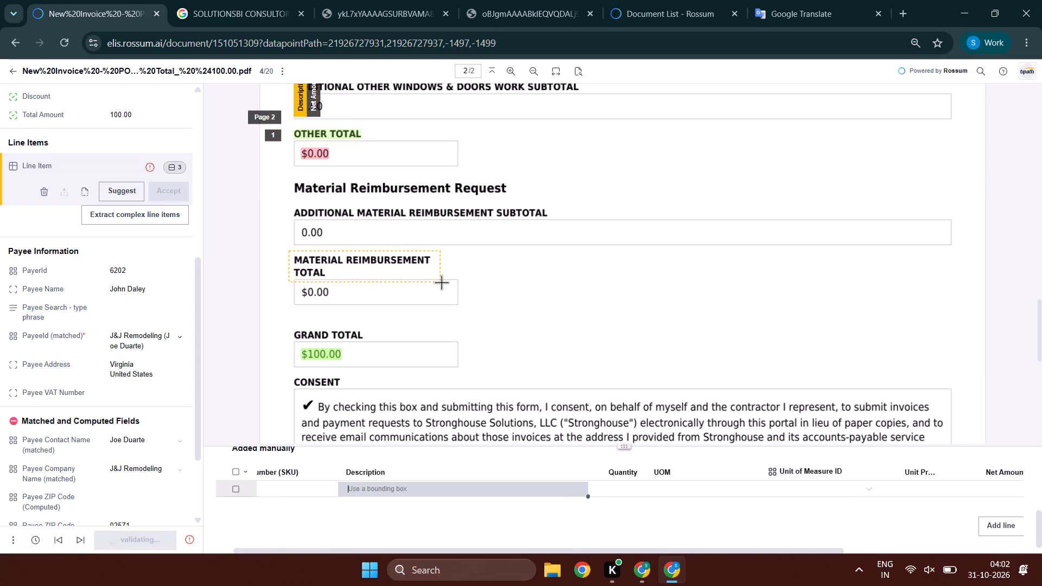
key("Tab")
left_click(320, 296)
key("Tab")
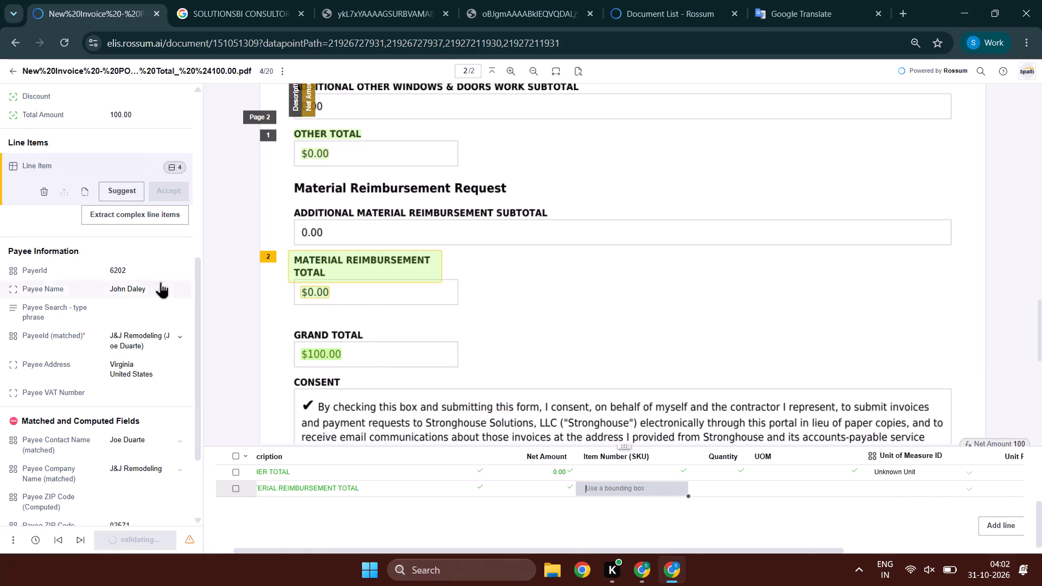
Check the matched payee options and recapture the Payee Name from the page's COMPANY NAME entry.
left_click(161, 282)
key("Tab")
key("Tab")
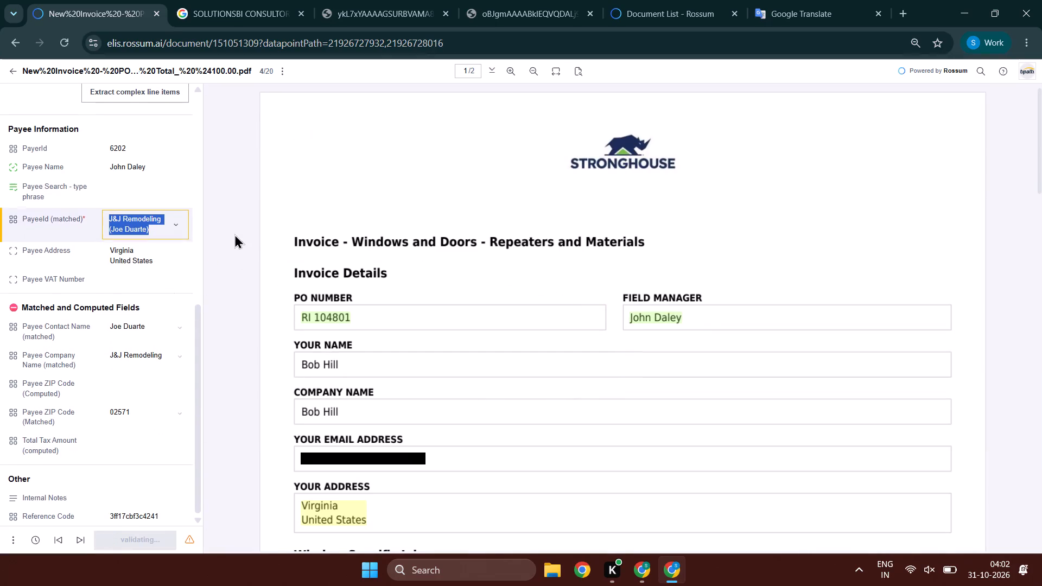
key("shift+Tab")
key("shift+Tab")
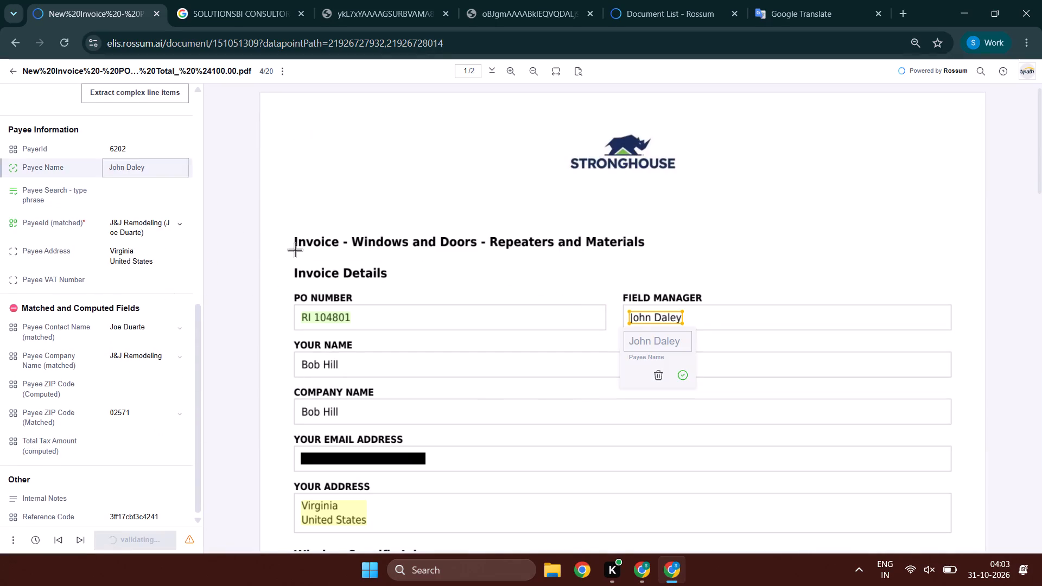
scroll(129, 259, "up", 8)
scroll(129, 259, "down", 6)
left_click(122, 262)
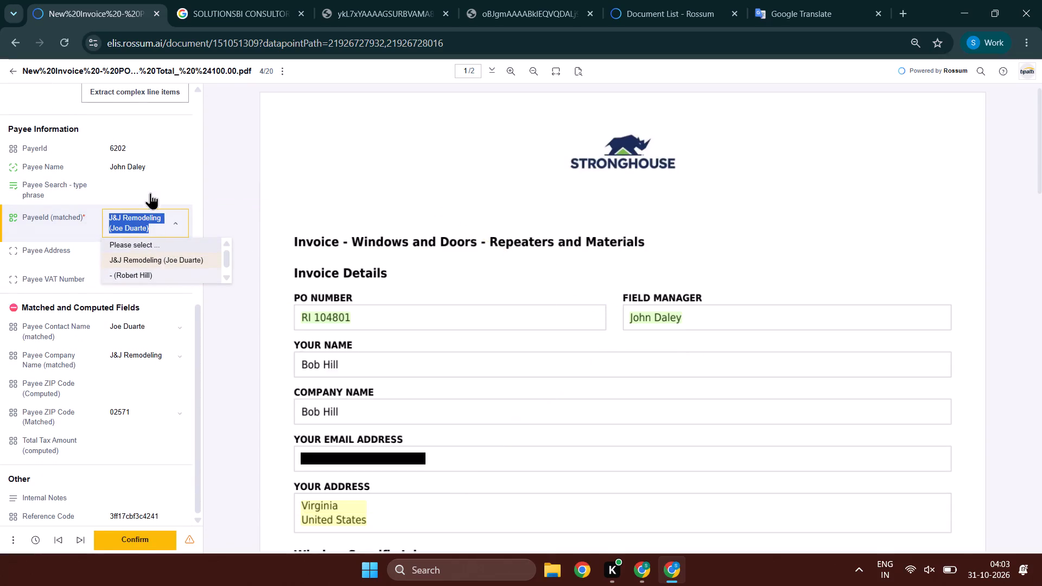
left_click(140, 163)
left_click(330, 409)
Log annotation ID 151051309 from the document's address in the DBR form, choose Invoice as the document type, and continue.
double_click(257, 31, "ctrl")
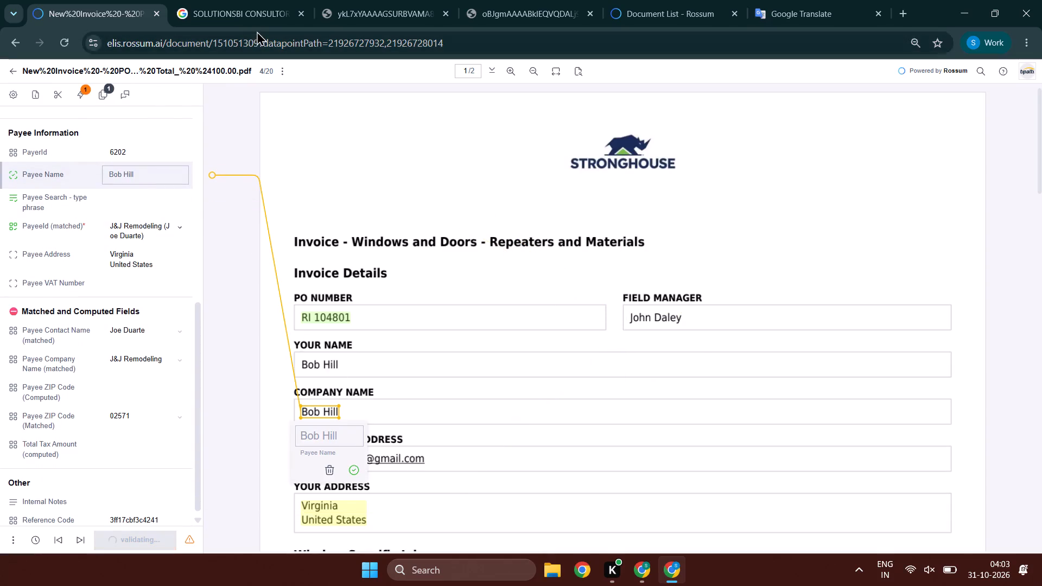
double_click(252, 42, "ctrl")
key("ctrl+c")
key("ctrl+c")
key("alt+Tab")
left_click(422, 266, "ctrl")
key("ctrl+v")
left_click(371, 345)
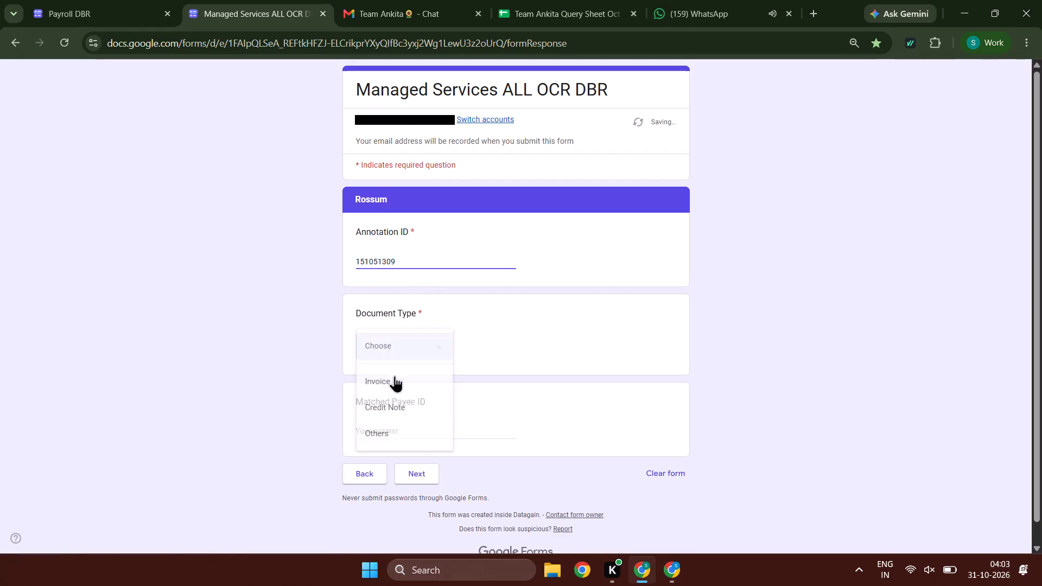
left_click(395, 375)
double_click(402, 463)
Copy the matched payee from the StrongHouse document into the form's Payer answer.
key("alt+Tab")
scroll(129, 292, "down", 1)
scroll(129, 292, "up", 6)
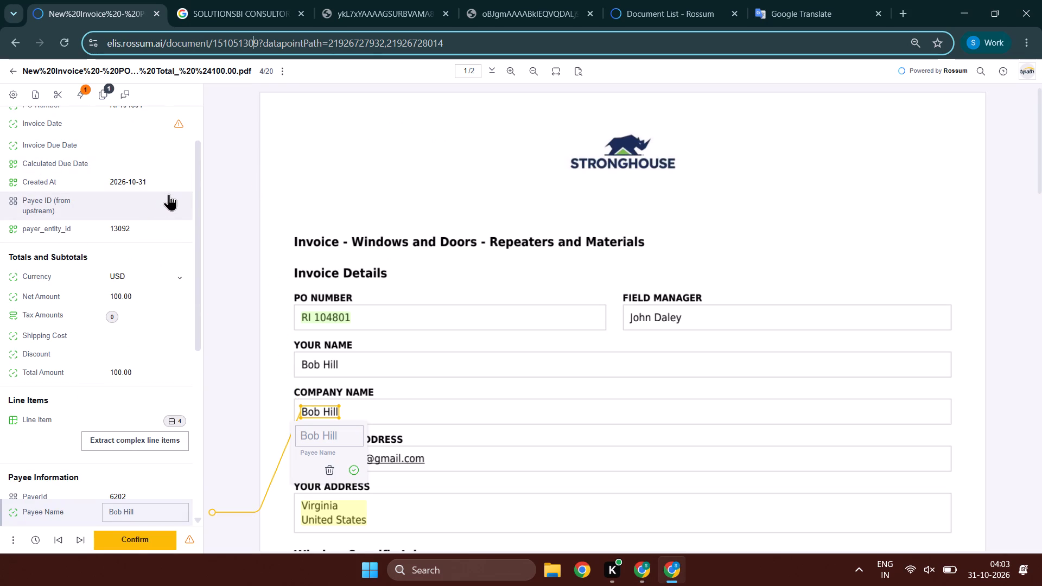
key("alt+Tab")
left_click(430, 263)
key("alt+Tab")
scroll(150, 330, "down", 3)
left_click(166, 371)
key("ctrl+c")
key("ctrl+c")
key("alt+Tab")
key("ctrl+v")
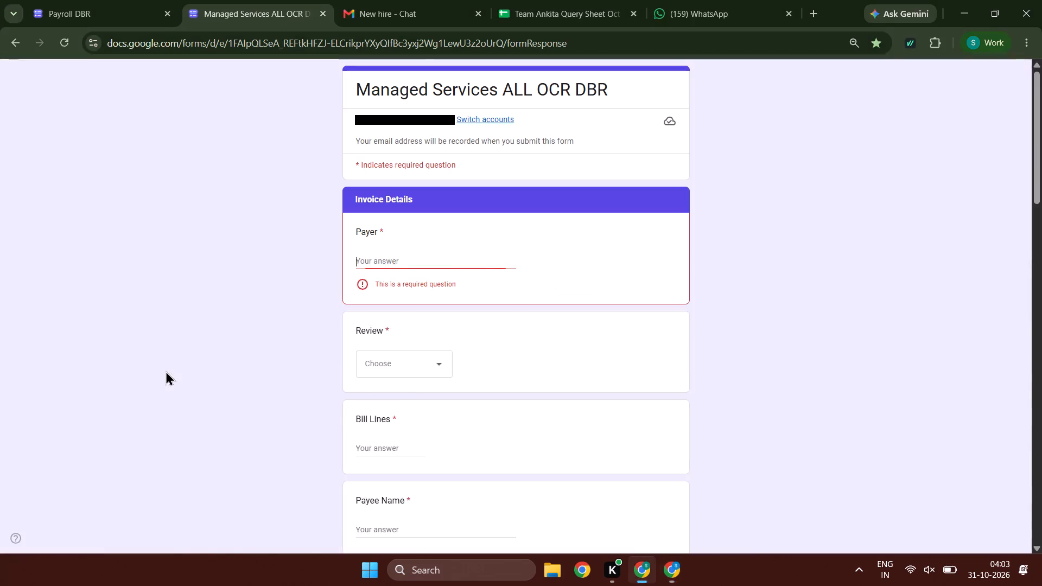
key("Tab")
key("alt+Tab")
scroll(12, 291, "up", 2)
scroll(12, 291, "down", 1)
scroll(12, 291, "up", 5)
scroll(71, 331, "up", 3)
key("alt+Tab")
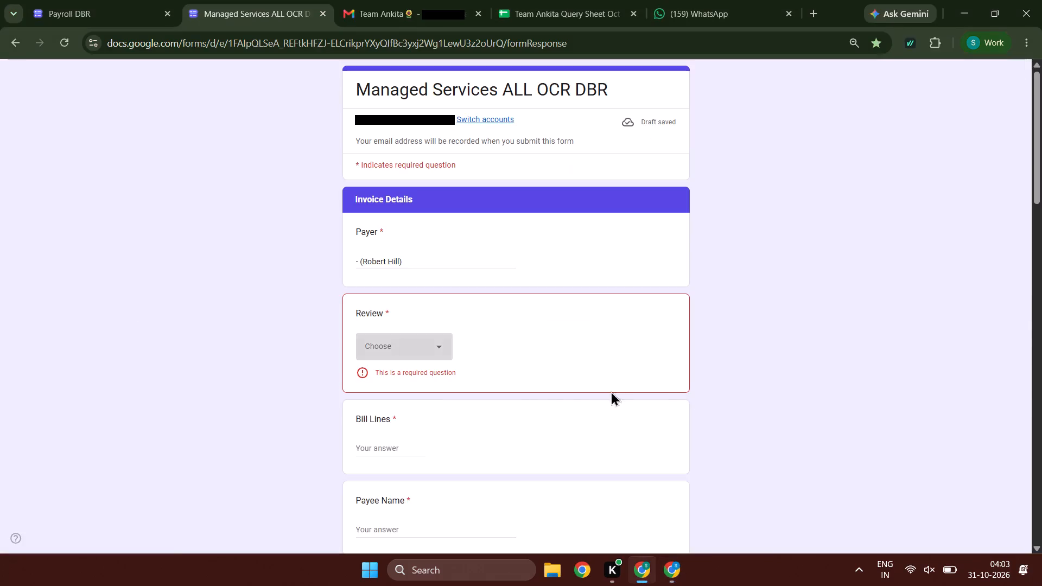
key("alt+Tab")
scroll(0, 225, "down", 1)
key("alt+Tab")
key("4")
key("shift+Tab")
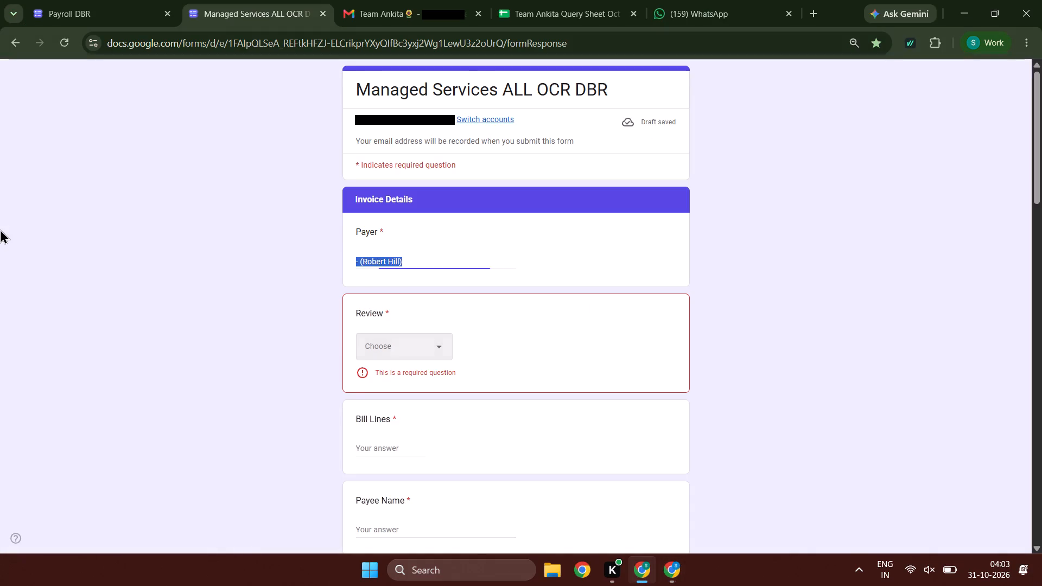
Replace the form's Payer answer with StrongHouse, copied from the document's Payer Name.
key("alt+Tab")
scroll(85, 202, "up", 6)
left_click(148, 135)
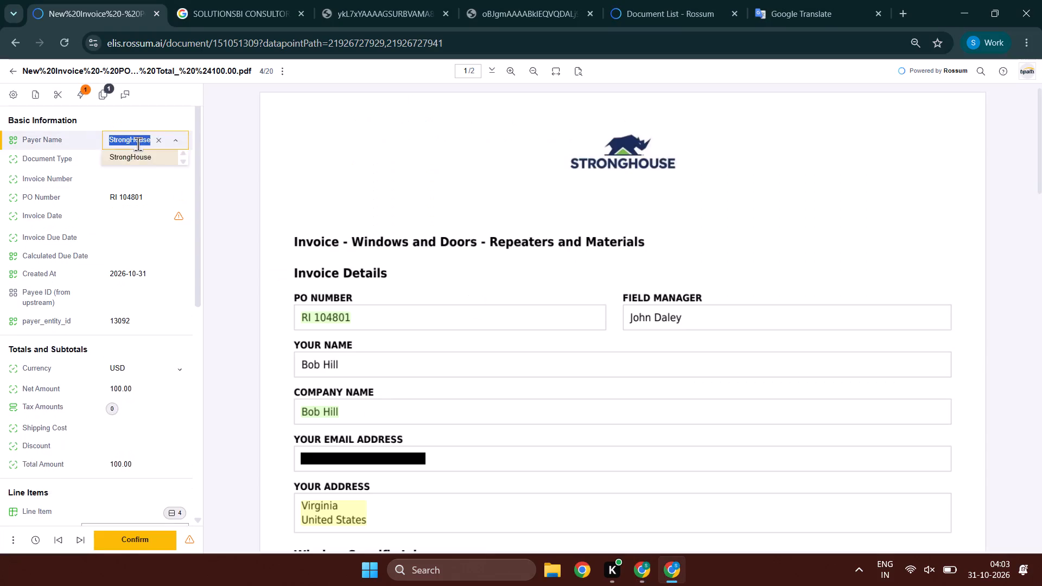
key("ctrl+c")
key("ctrl+c")
key("alt+Tab")
key("shift+Tab")
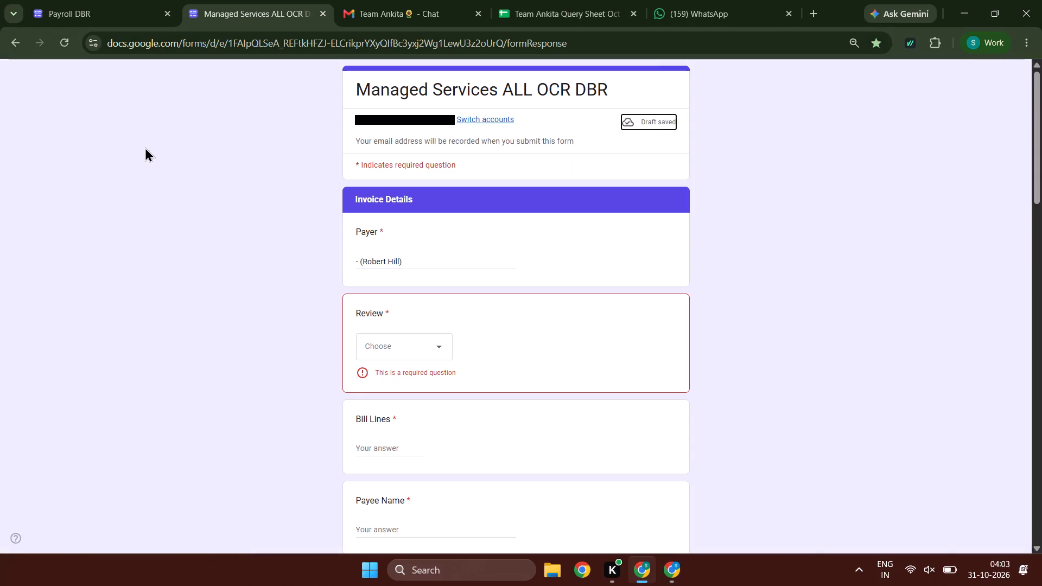
left_click(373, 255)
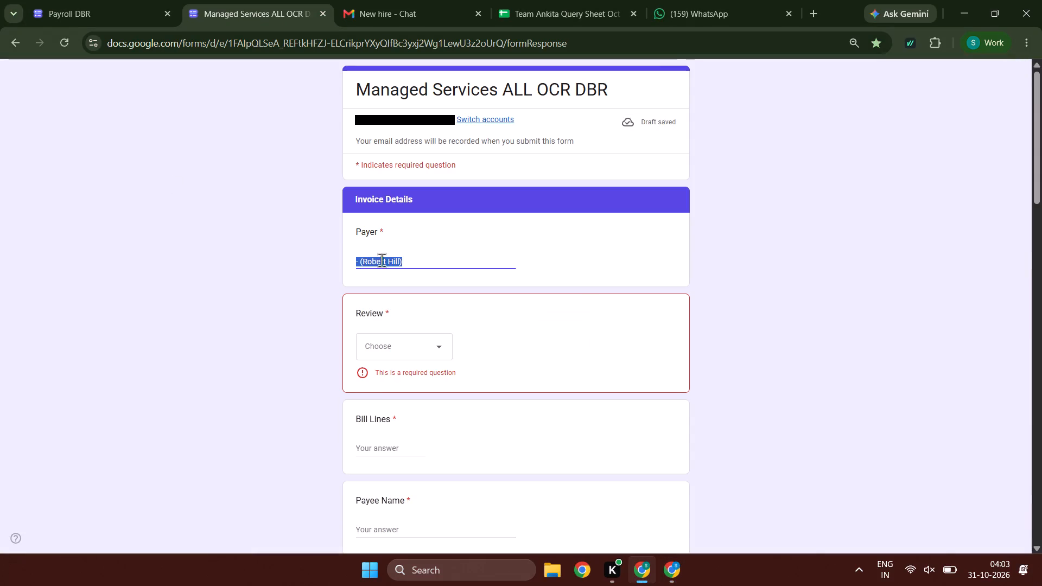
key("ctrl+v")
key("Tab")
Choose the form's Review answer and enter 4 as the Bill Lines, matching the document's line items.
key("alt+Tab")
key("alt+Tab")
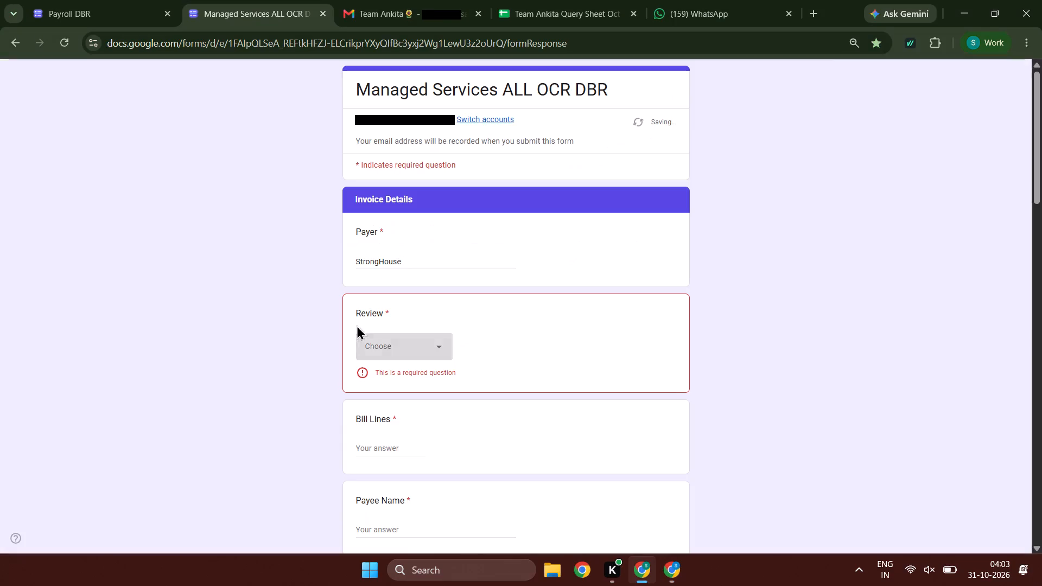
left_click(365, 330)
left_click(377, 346)
left_click(381, 374)
left_click(383, 429)
key("alt+Tab")
scroll(53, 342, "down", 2)
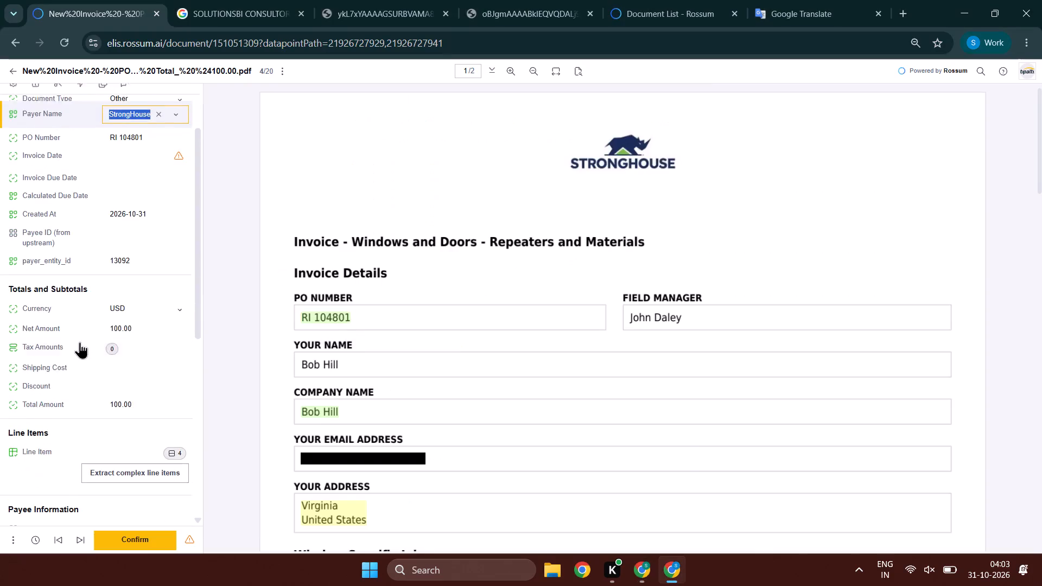
key("alt+Tab")
key("4")
key("Tab")
Copy the document's matched payee into the form's Payee Name answer.
key("alt+Tab")
scroll(80, 342, "down", 1)
left_click(135, 478)
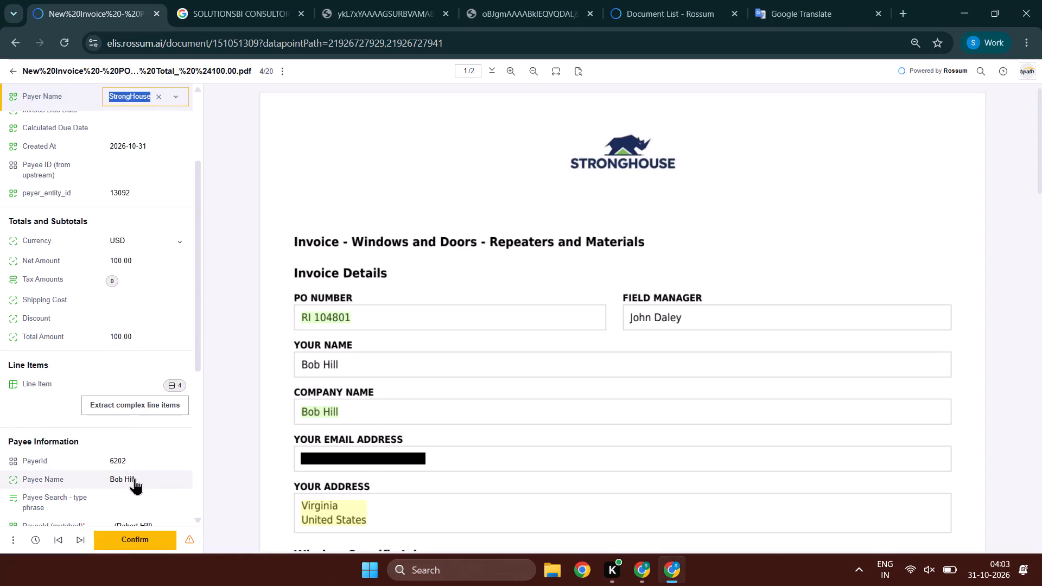
key("Tab")
key("Tab")
key("ctrl+c")
key("alt+Tab")
key("ctrl+v")
key("Tab")
Copy PO number RI 104801 from the document into the form's PO # answer.
key("alt+Tab")
scroll(63, 233, "up", 3)
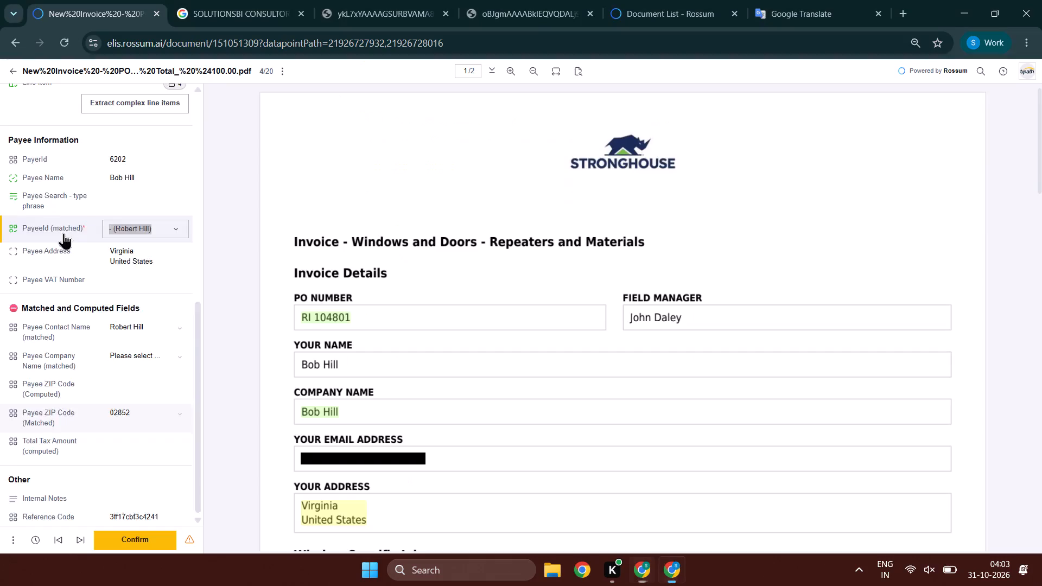
scroll(63, 233, "up", 5)
key("alt+Tab")
key("alt+Tab")
left_click_drag(154, 195, 148, 196)
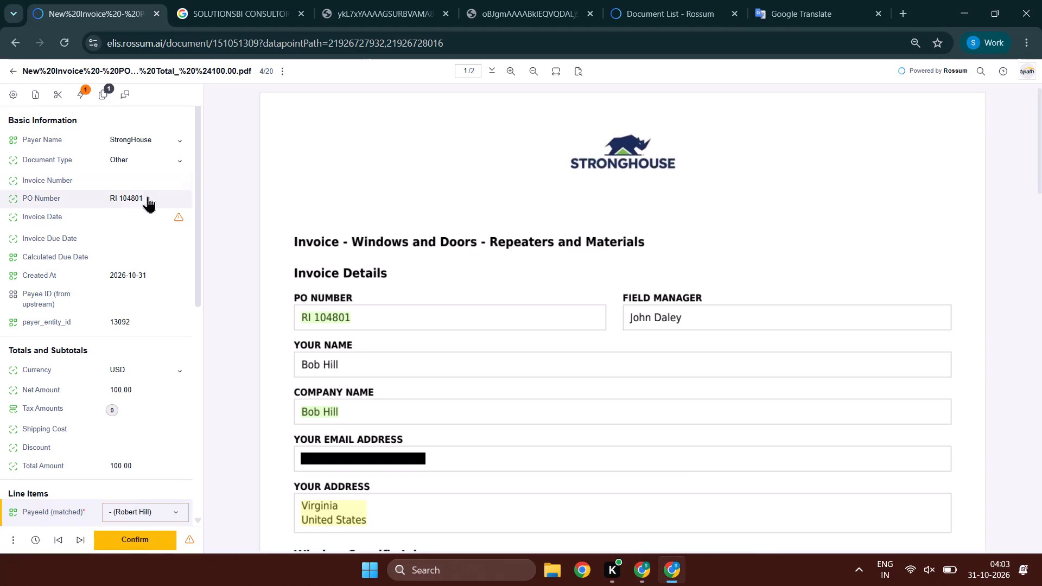
left_click_drag(148, 196, 104, 196)
key("ctrl+c")
key("alt+Tab")
scroll(584, 184, "down", 5)
left_click(408, 374)
key("alt+Tab")
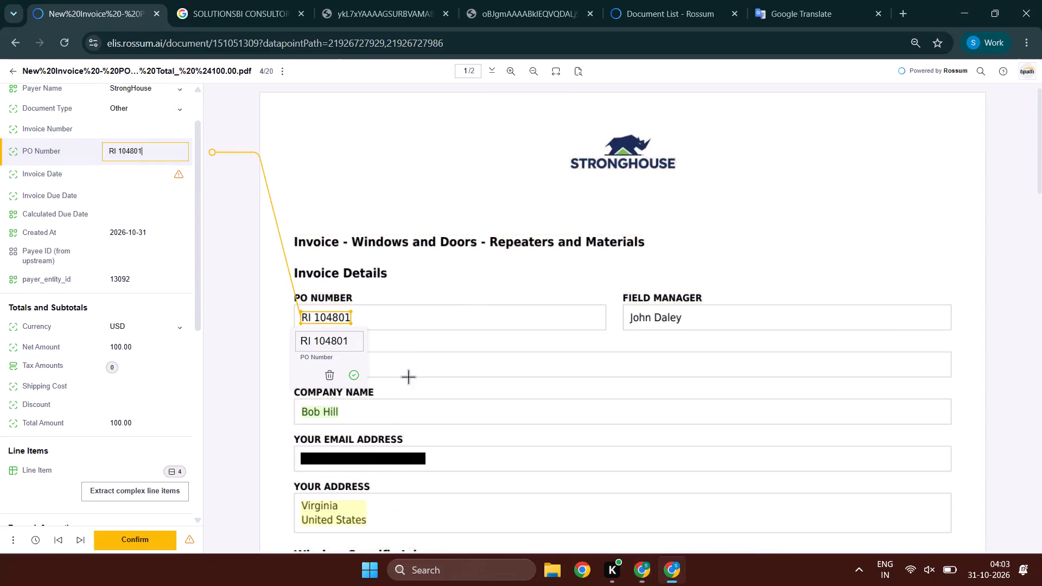
key("alt+Tab")
key("shift+Tab")
key("Tab")
key("ctrl+v")
key("Tab")
Copy 100.00 from the document's amounts into the form's Total Amt answer, leaving Tax Amt blank.
key("alt+Tab")
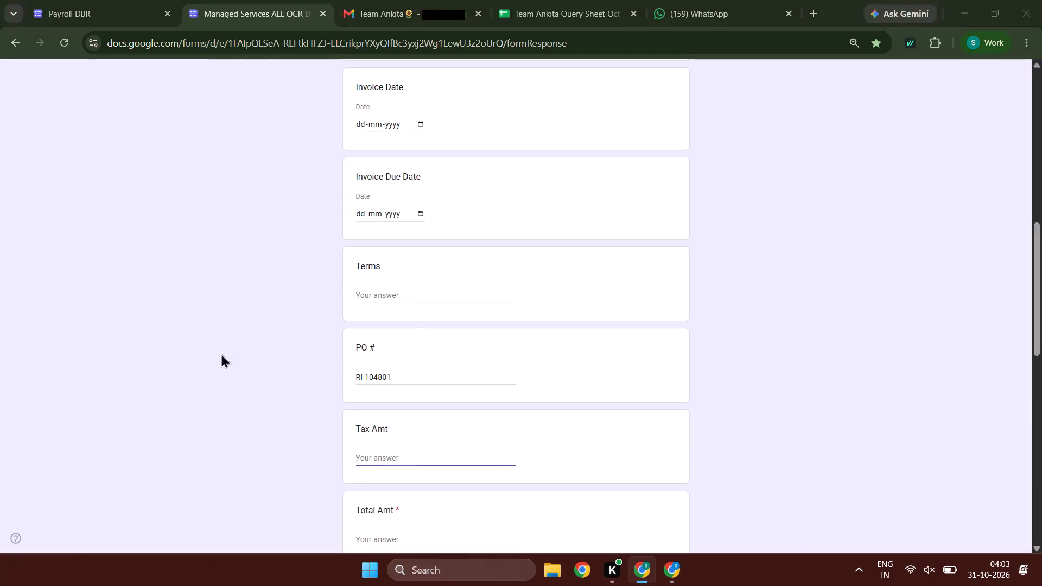
left_click_drag(145, 354, 101, 351)
key("ctrl+c")
key("alt+Tab")
key("Tab")
key("ctrl+v")
key("Tab")
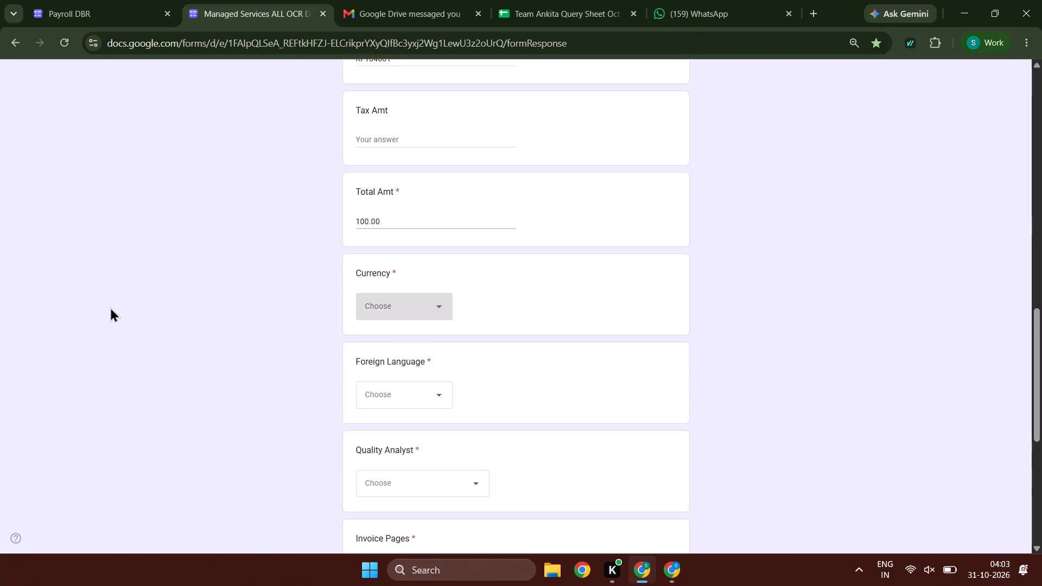
Answer the form's remaining questions: USD currency, foreign language, quality analyst, and 1 invoice page.
key("alt+Tab")
scroll(110, 302, "up", 1)
key("alt+Tab")
type("us")
key("Tab")
type("nn")
key("Tab")
type("nnn")
key("Tab")
key("1")
key("Tab")
key("n")
key("Tab")
Submit the completed DBR form response for the StrongHouse document.
key("Tab")
key("space")
key("Tab")
key("Tab")
key("space")
Return to Rossum and confirm the StrongHouse document.
key("alt+Tab")
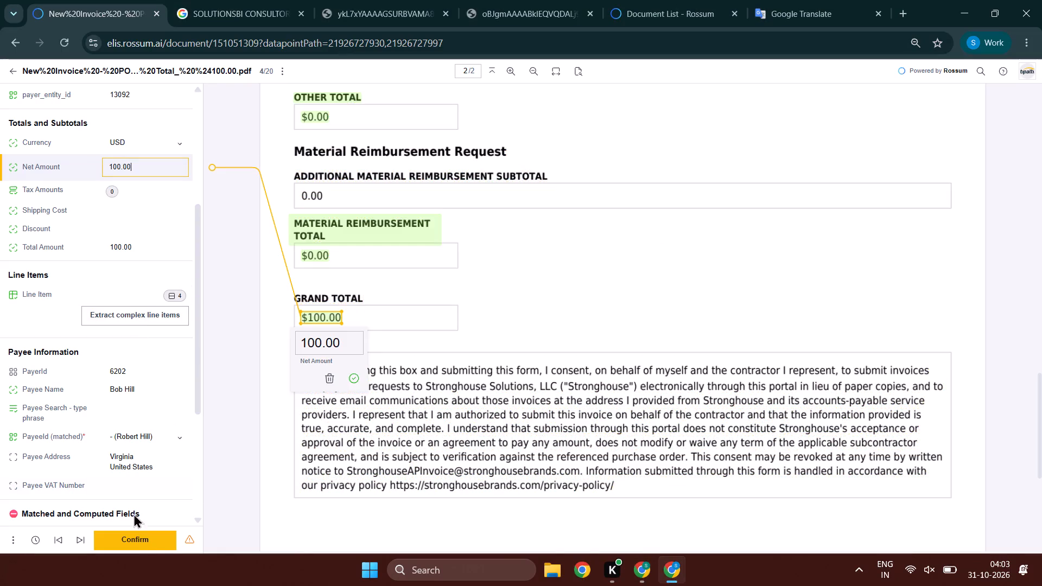
left_click(139, 545)
Start another DBR form response with the email recorded, choose Rossum as the OCR, and continue.
key("alt+Tab")
double_click(403, 148)
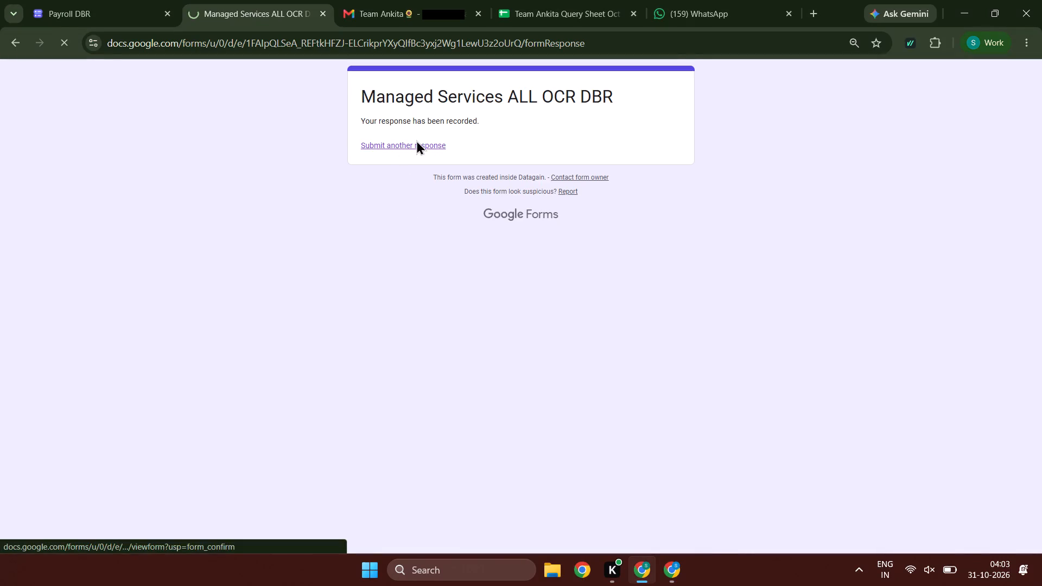
left_click(401, 244)
left_click(405, 492)
left_click(396, 517)
double_click(363, 543)
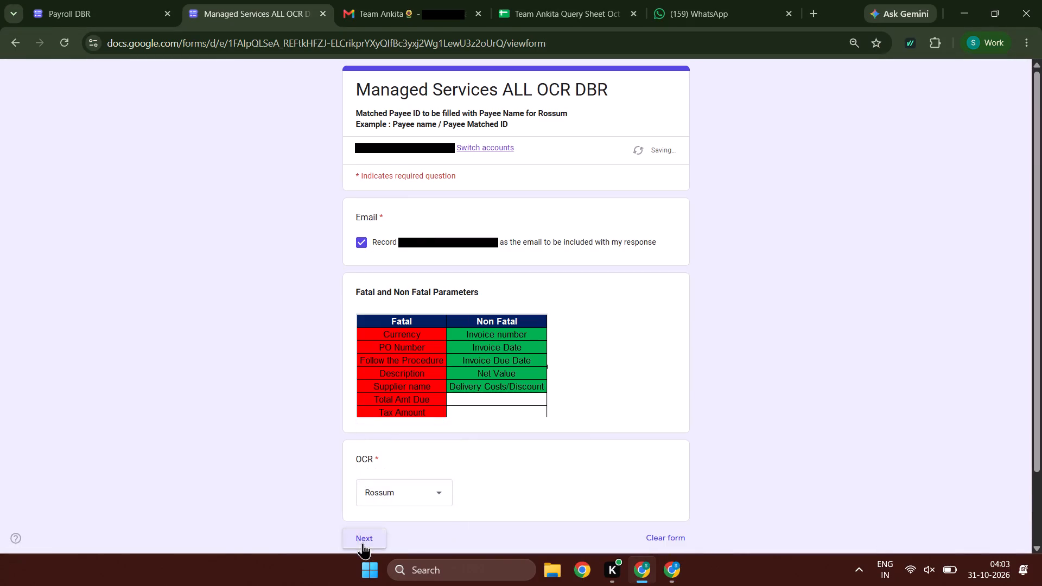
Set the Badlands Ranch document's type to Other in Rossum.
key("alt+Tab")
left_click(126, 166)
left_click(128, 199)
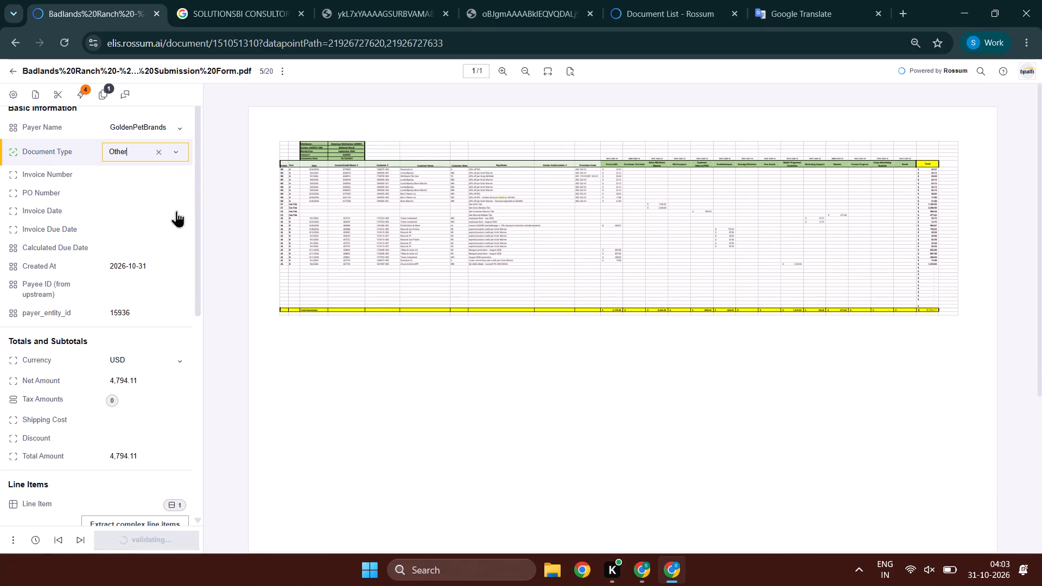
scroll(786, 244, "up", 1, "ctrl")
key("Tab")
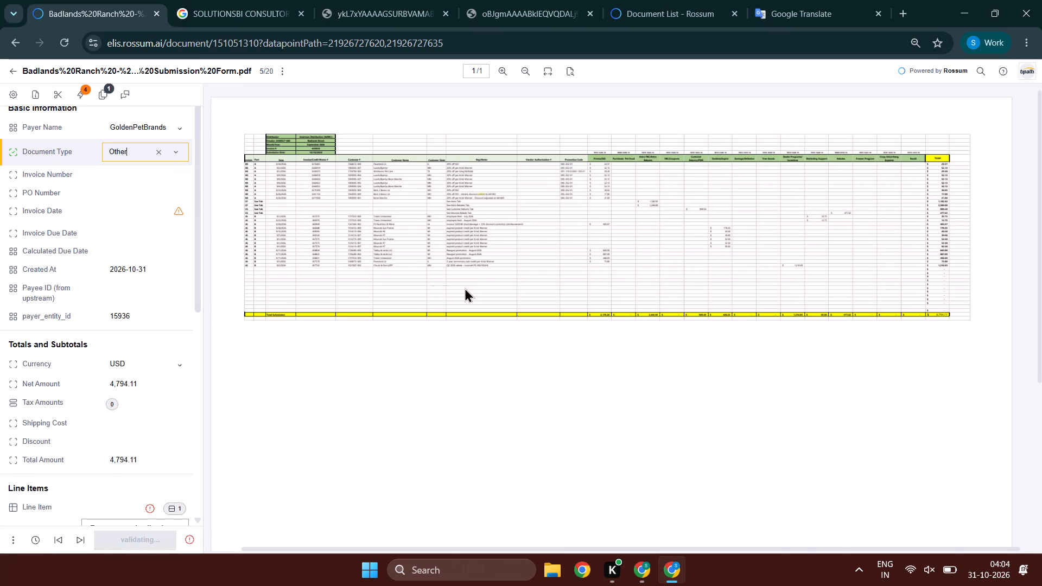
Validate the Badlands Ranch document's remaining basic information and totals fields, continuing through to the line item table.
key("Tab")
key("Tab")
key("Tab")
key("Tab")
key("Tab")
key("Tab")
key("Tab")
key("Tab")
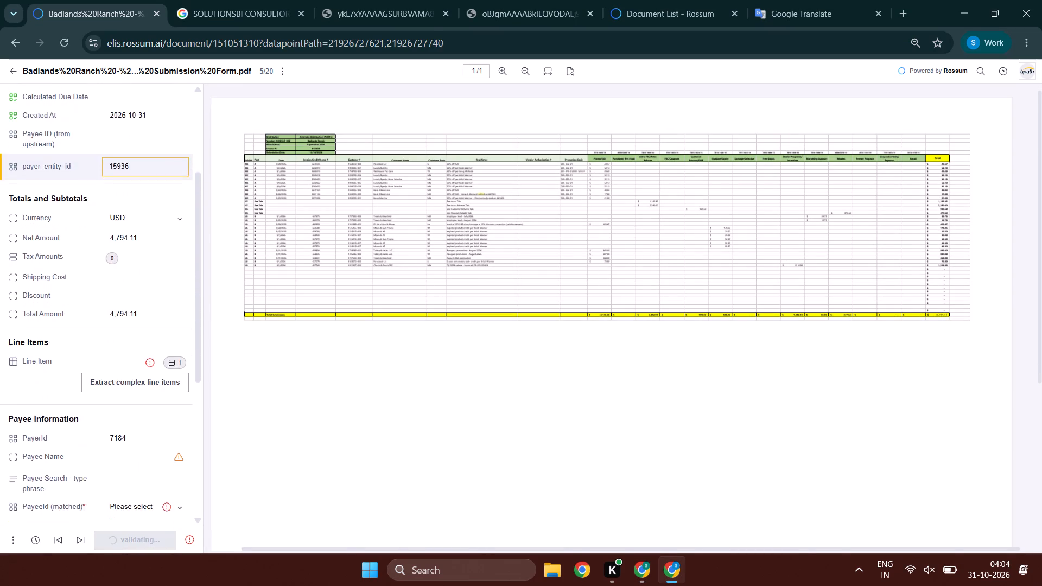
key("Tab")
key("Tab")
key("Tab")
key("Tab")
key("Tab")
key("Tab")
key("Tab")
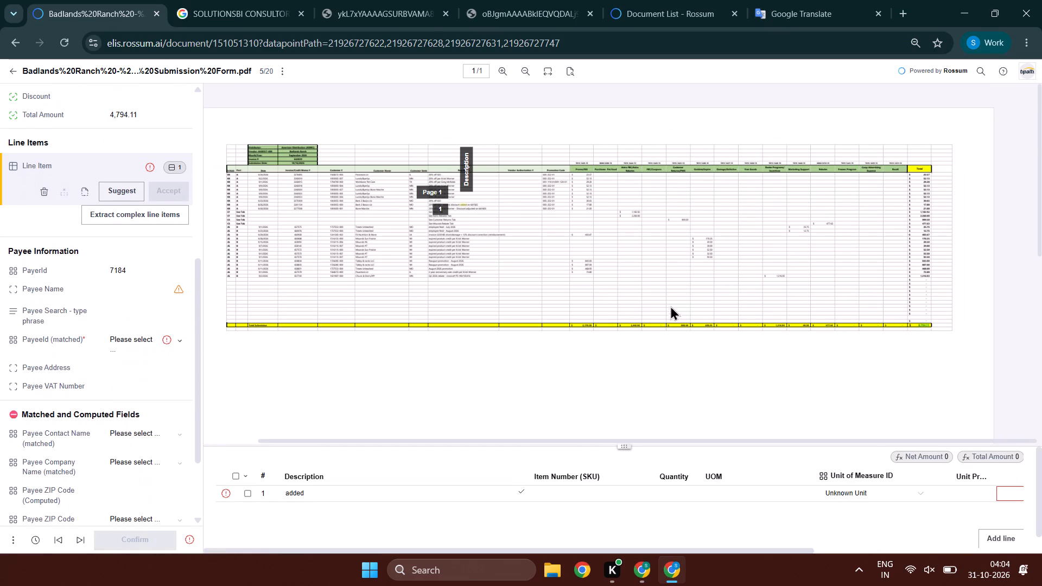
Delete the line item's "added" description and capture the Total column header as the new row's description.
left_click(435, 174)
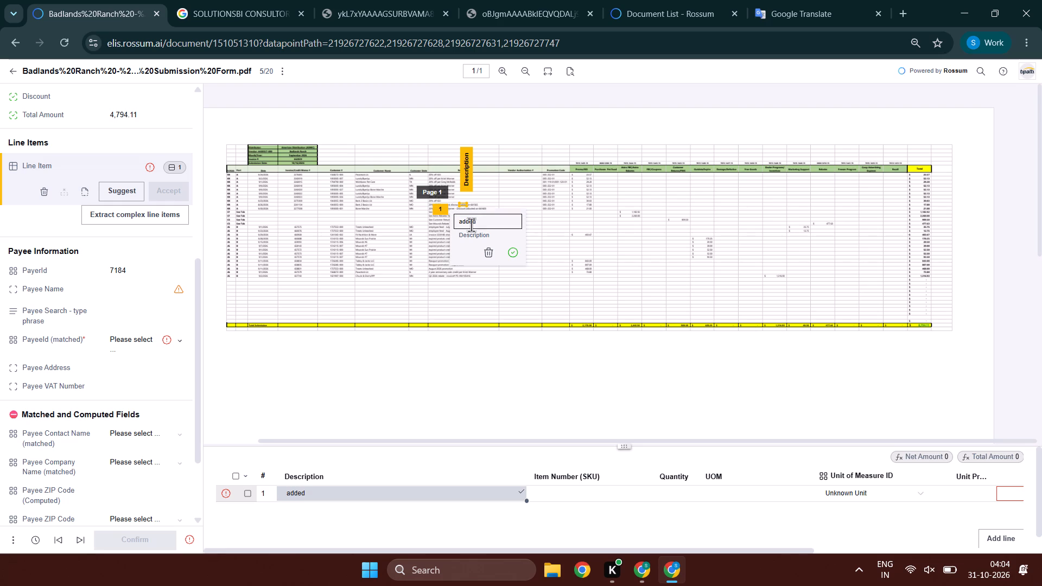
left_click(489, 253)
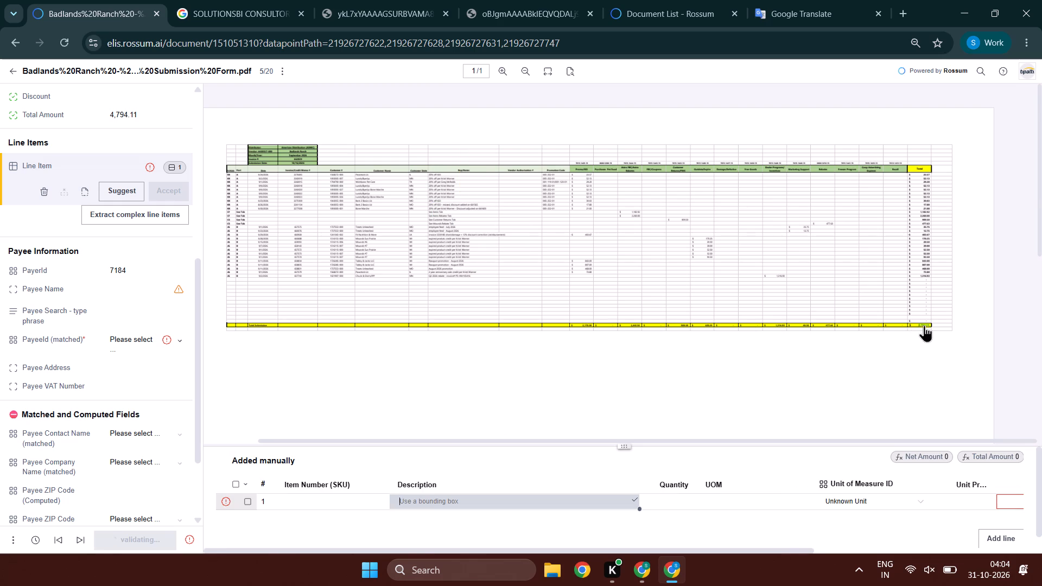
left_click(1020, 503)
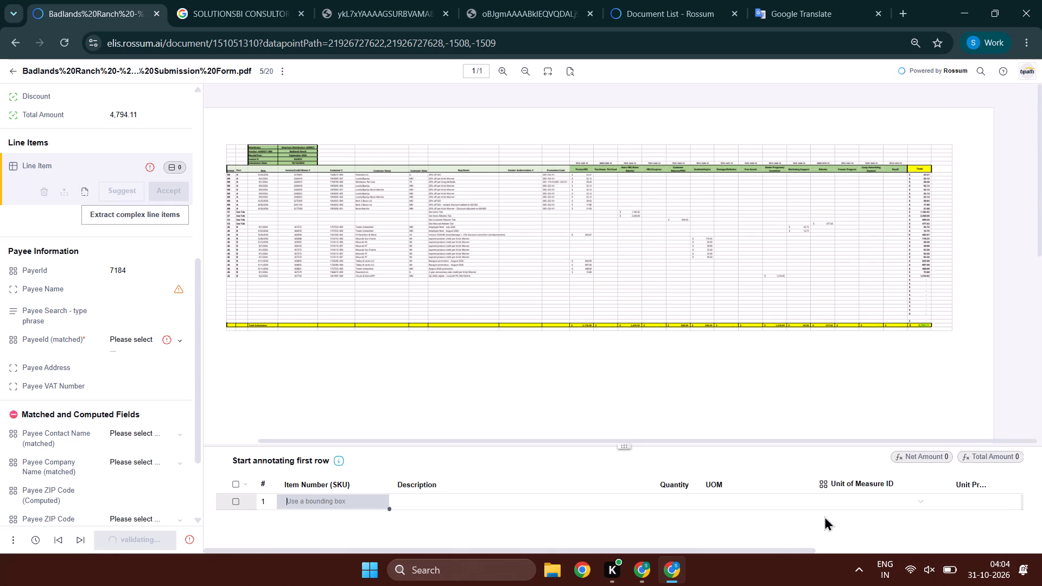
left_click(486, 500)
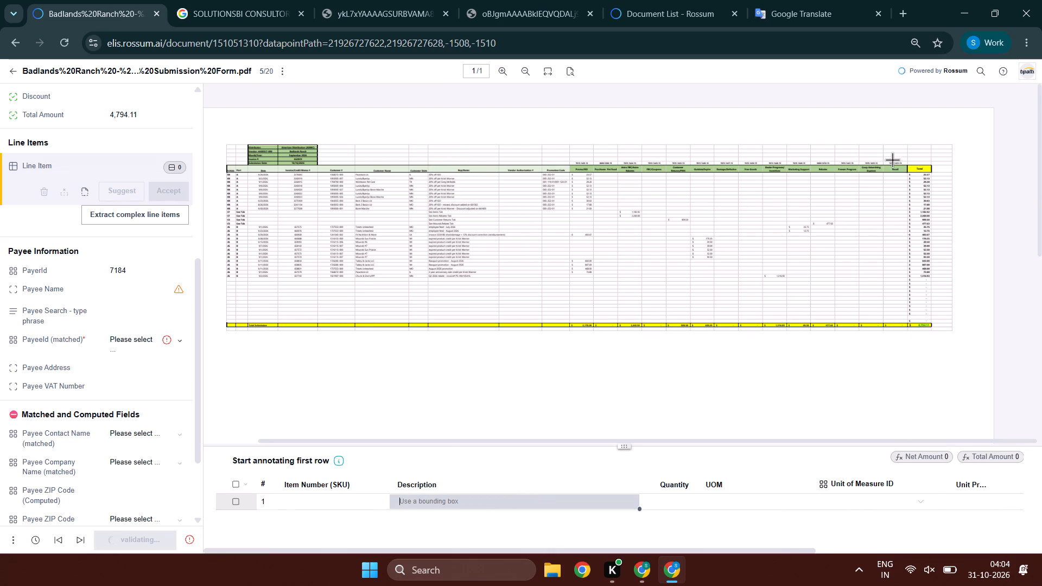
left_click(921, 171)
left_click(918, 168)
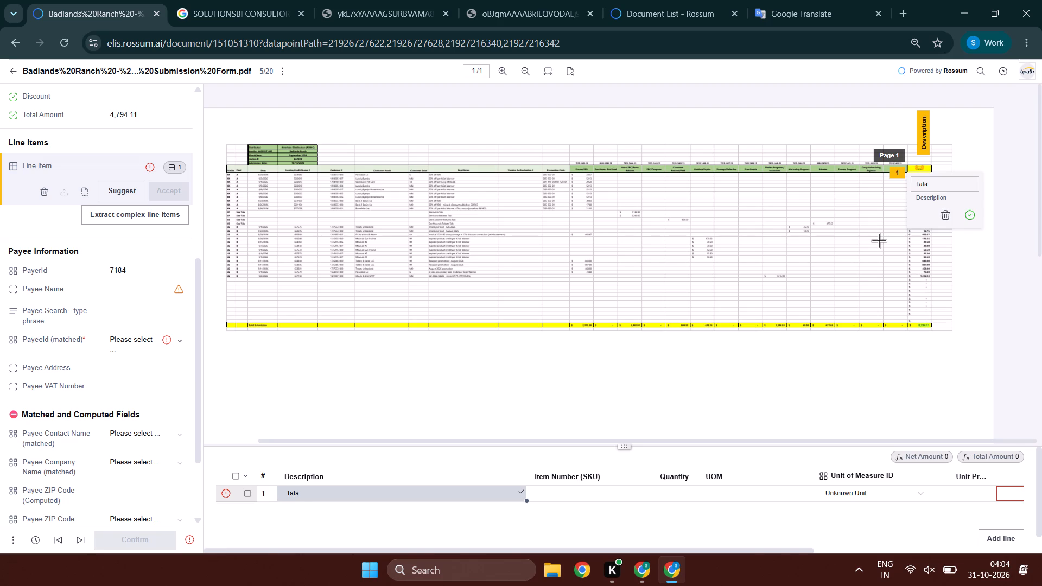
Capture the grand total 4,794.11 from the sheet's yellow total row as the line item's net amount.
key("Tab")
key("Tab")
key("Tab")
key("Tab")
key("Tab")
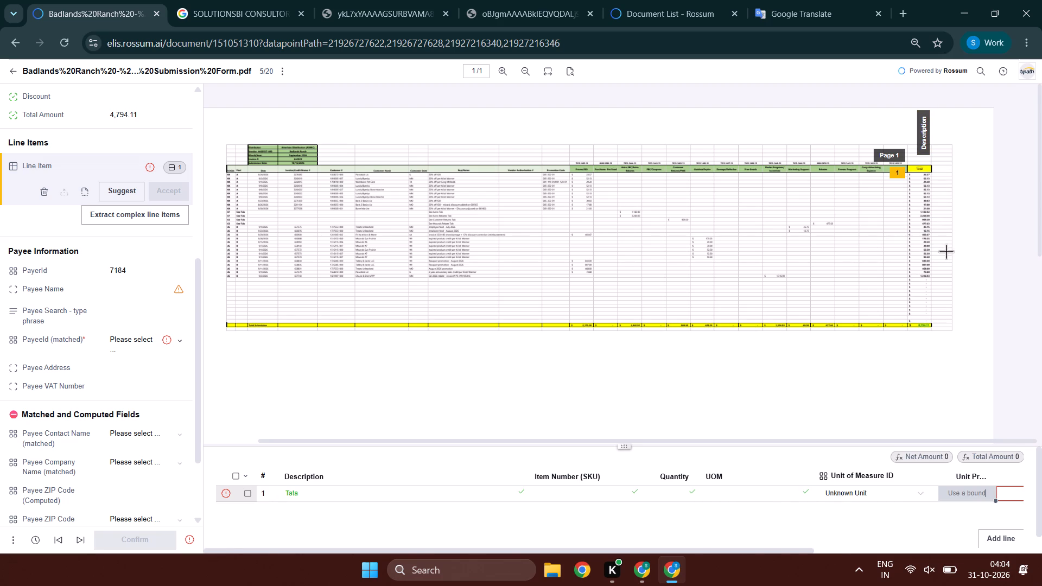
key("Tab")
left_click_drag(935, 312, 915, 332)
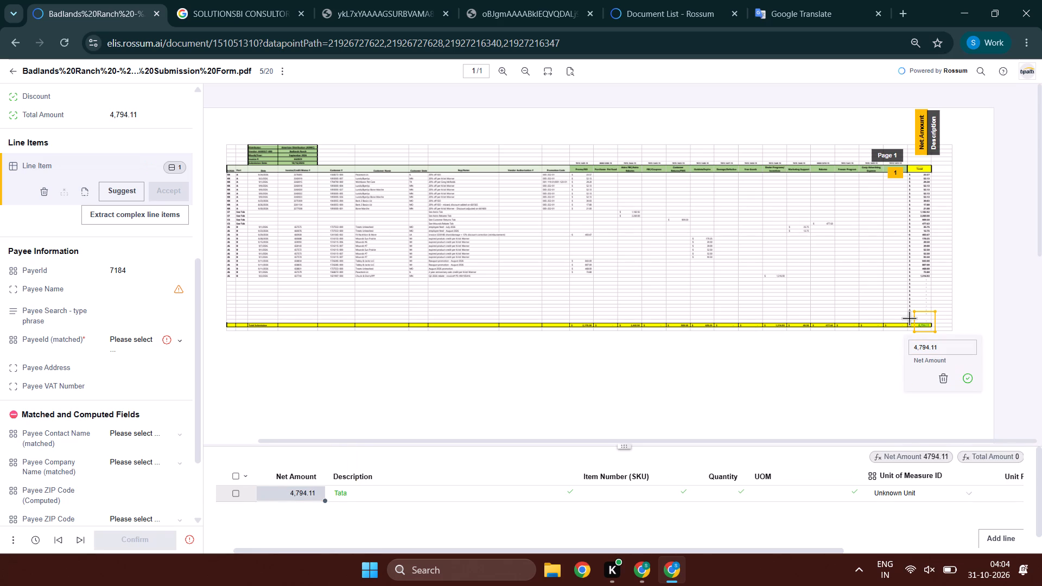
key("Tab")
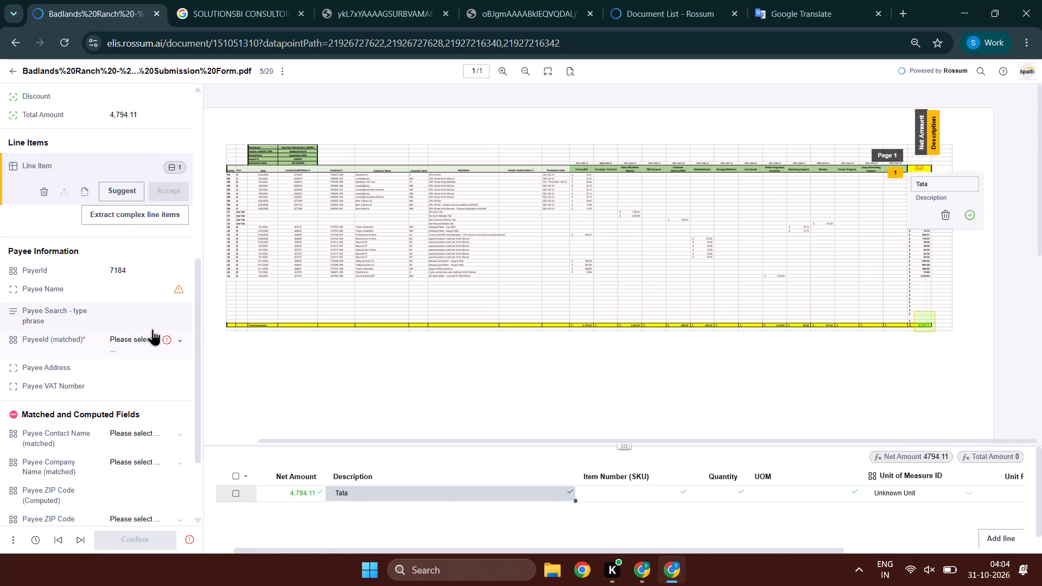
Open the document's Internal Notes field for editing.
left_click(147, 484)
scroll(148, 485, "down", 4)
left_click(148, 484)
left_click(147, 496)
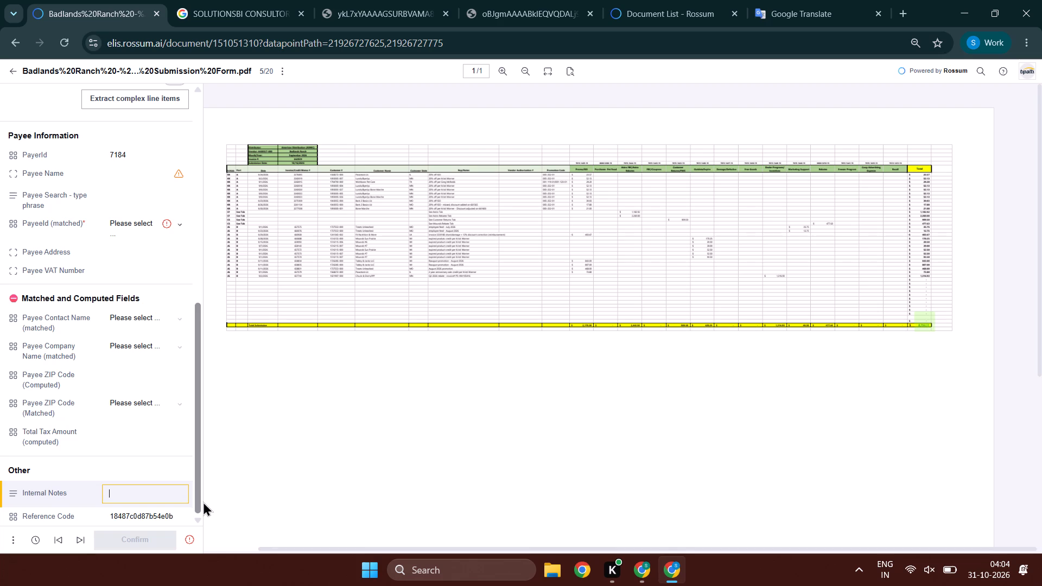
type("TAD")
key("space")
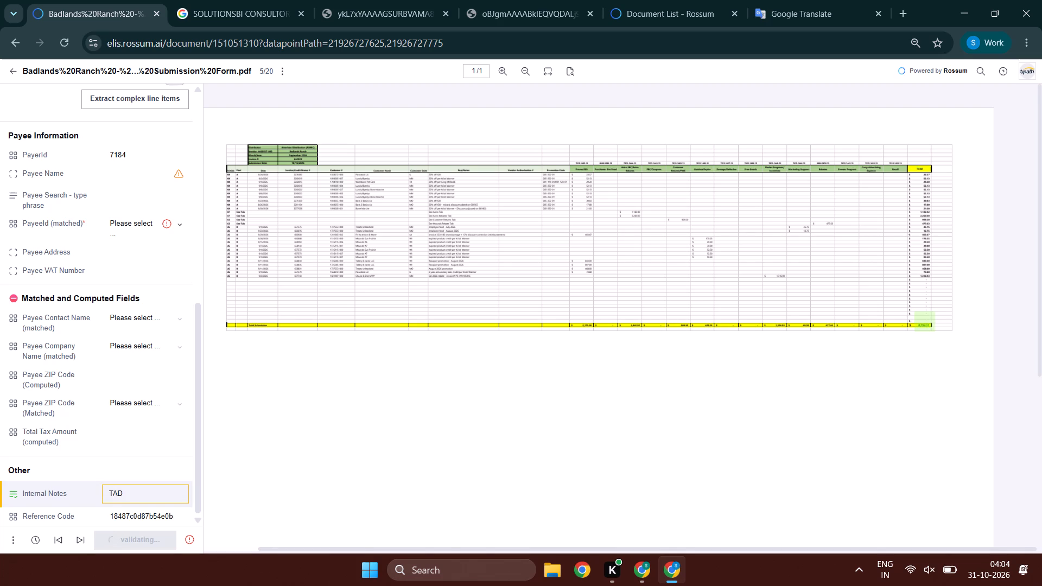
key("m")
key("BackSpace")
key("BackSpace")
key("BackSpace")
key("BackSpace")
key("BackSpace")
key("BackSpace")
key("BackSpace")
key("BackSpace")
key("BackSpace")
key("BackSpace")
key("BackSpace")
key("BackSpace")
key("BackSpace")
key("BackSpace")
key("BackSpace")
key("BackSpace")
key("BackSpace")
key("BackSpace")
Enter the internal note "invoice image is not visible".
type("invoice image")
key("space")
type("is")
key("space")
type("not visible")
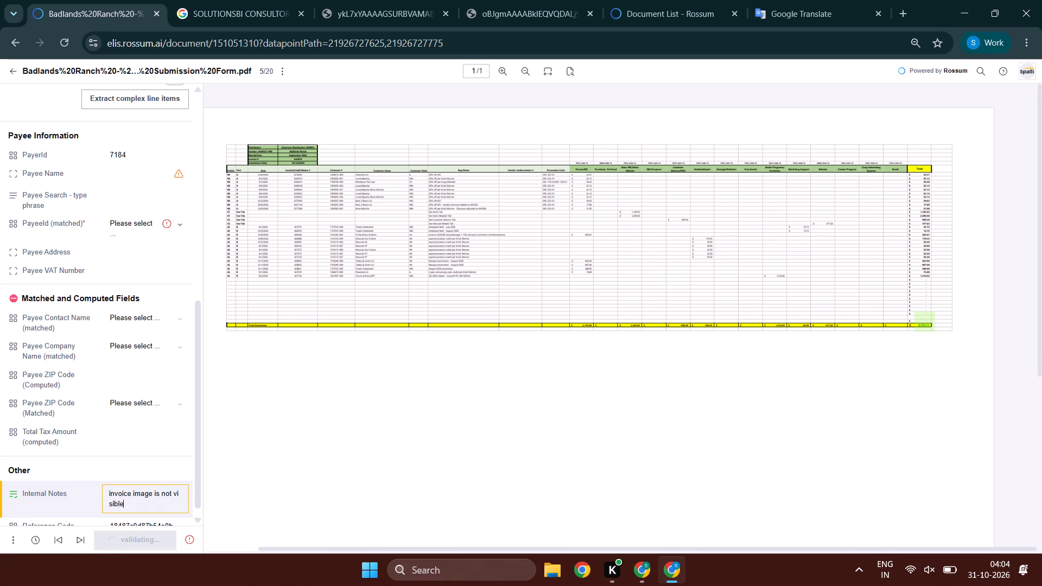
Enter "payee unknown" as the payee search phrase.
key("Tab")
key("Tab")
scroll(111, 317, "down", 4)
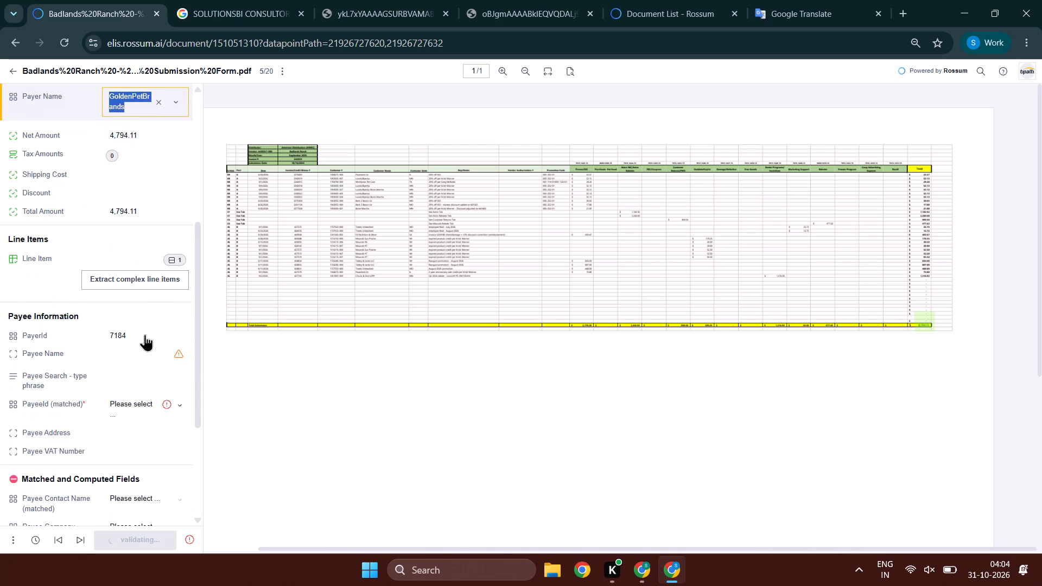
left_click(143, 342)
key("Tab")
key("Tab")
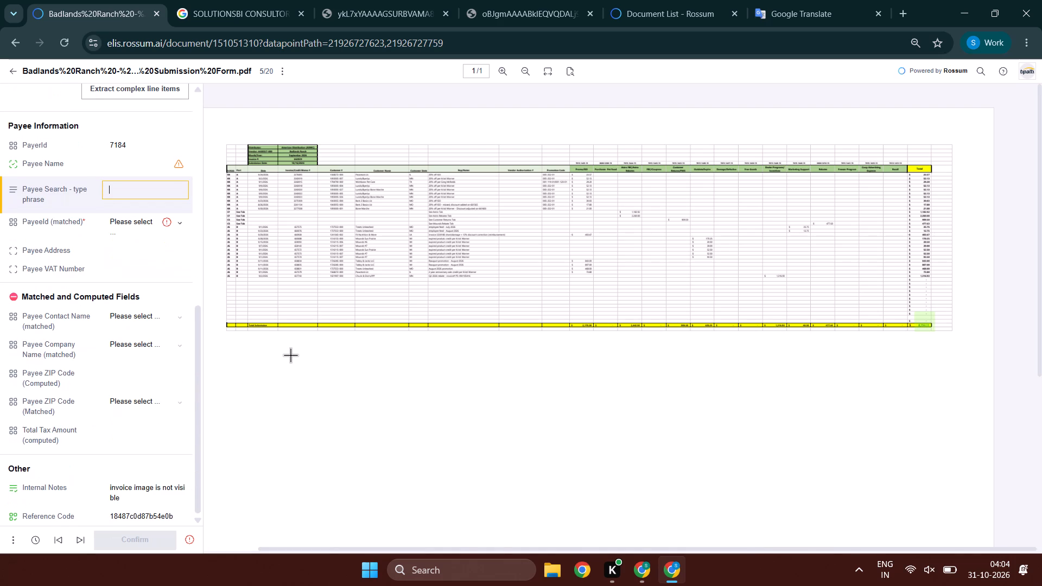
type("payee unknown")
key("Tab")
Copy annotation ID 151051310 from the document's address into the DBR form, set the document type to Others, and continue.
double_click(237, 36)
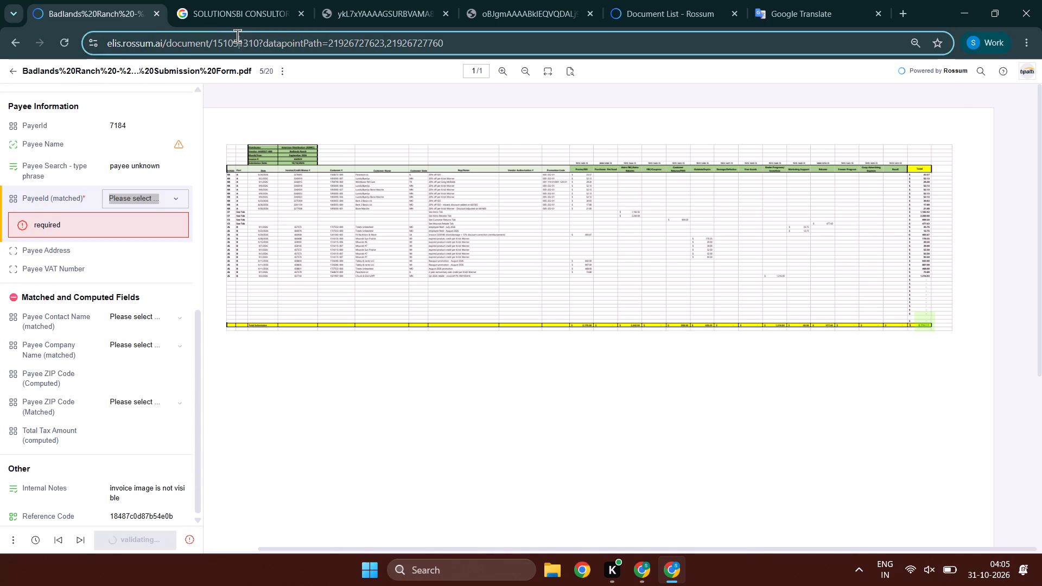
key("ctrl+c")
key("ctrl+c")
key("alt+Tab")
left_click(395, 263, "ctrl")
key("ctrl+v")
left_click(393, 336)
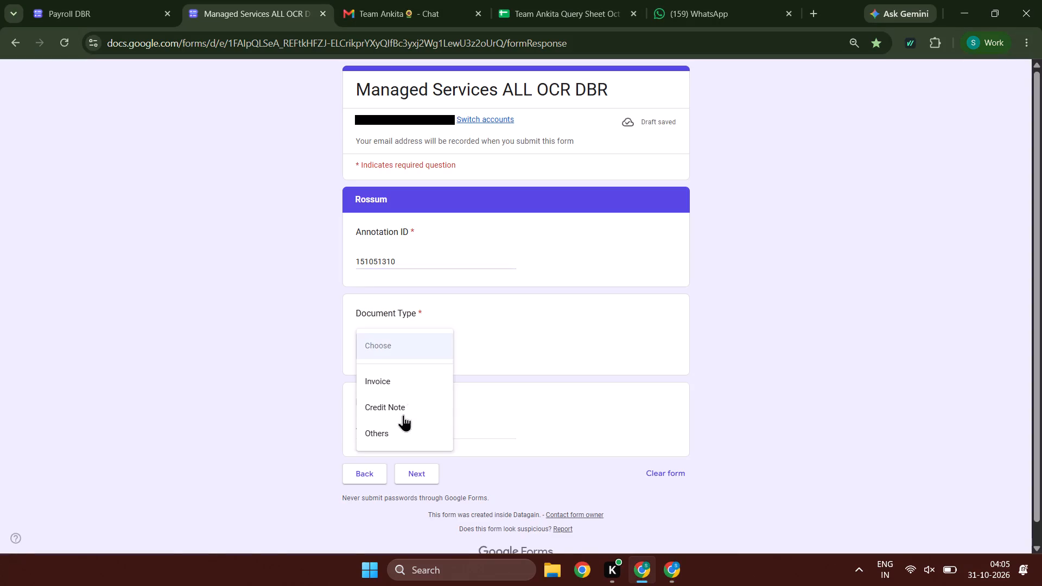
left_click(398, 422)
left_click(418, 473)
left_click(421, 472)
Copy the payer name GoldenPetBrands from Rossum into the DBR form's Payer field.
key("alt+Tab")
scroll(129, 303, "up", 1)
scroll(126, 300, "down", 1)
scroll(125, 300, "up", 6)
scroll(125, 140, "up", 1)
scroll(124, 143, "down", 1)
scroll(124, 143, "up", 5)
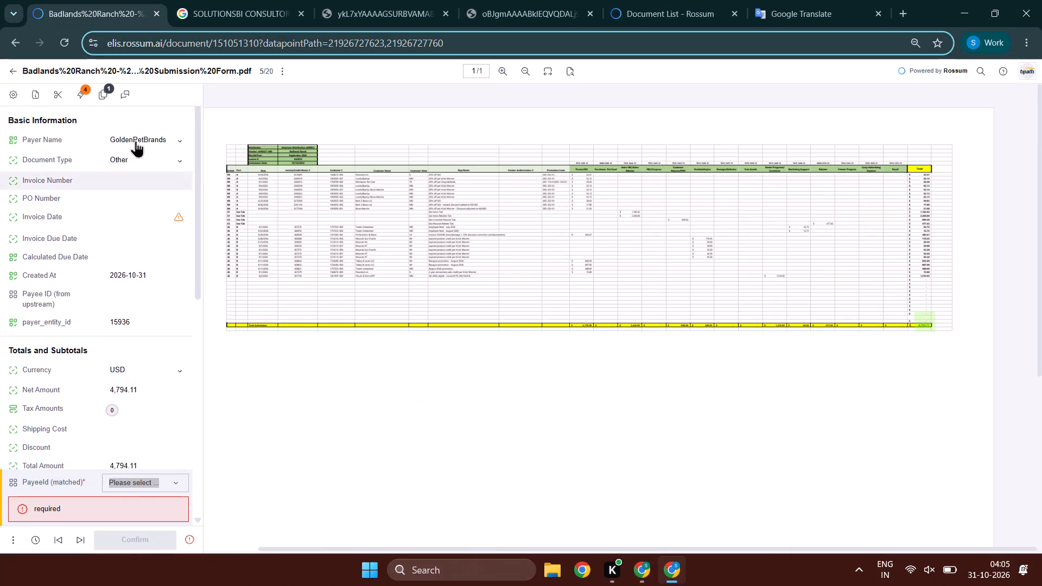
left_click(141, 135)
key("ctrl+c")
key("ctrl+c")
key("alt+Tab")
left_click(354, 258, "ctrl")
left_click(366, 261, "ctrl")
key("ctrl+v")
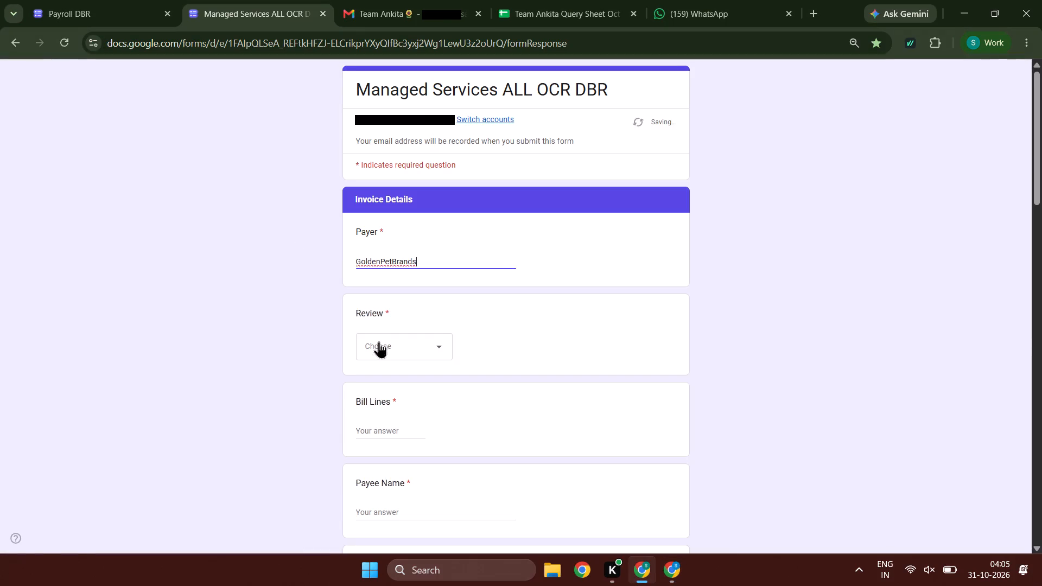
Choose the Review option in the DBR form and enter 1 for Bill Lines after checking the line items in Rossum.
left_click(378, 345)
left_click(392, 391)
left_click(385, 424)
left_click(388, 432)
key("alt+Tab")
scroll(58, 390, "down", 3)
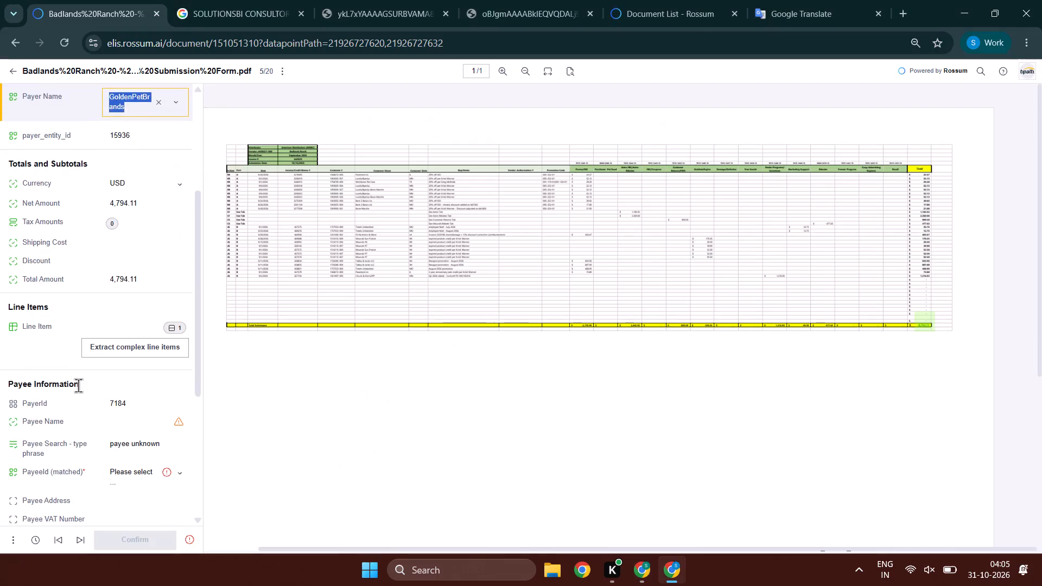
key("alt+Tab")
key("1")
key("Tab")
Set the document's matched PayeeId to Payee Unknown () in Rossum.
key("alt+Tab")
scroll(78, 388, "down", 2)
left_click(120, 340)
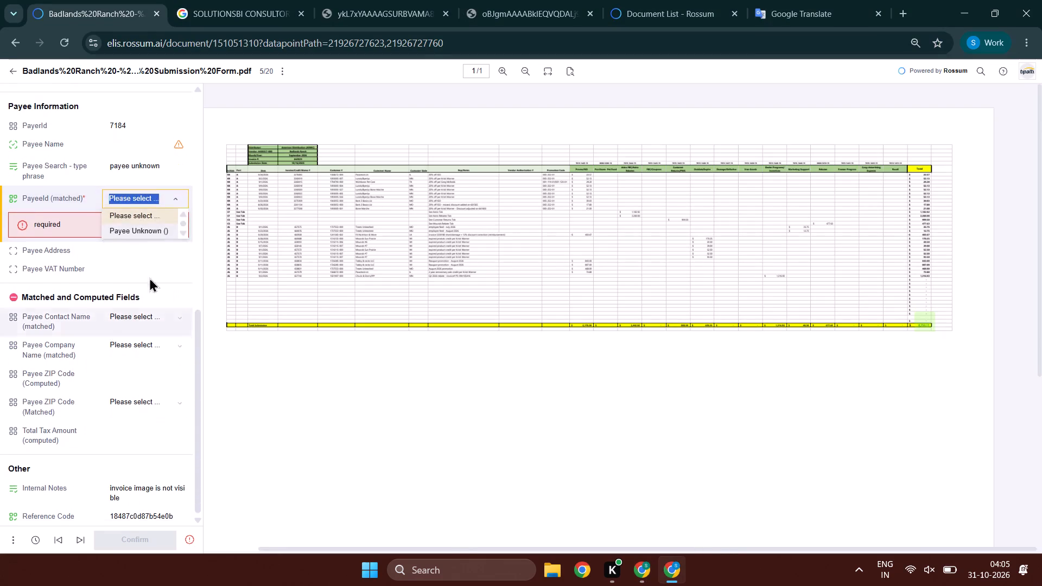
left_click(149, 240)
left_click(139, 201)
left_click(137, 228)
Copy the matched payee, Payee Unknown (), into the DBR form's Payee Name field.
triple_click(143, 199)
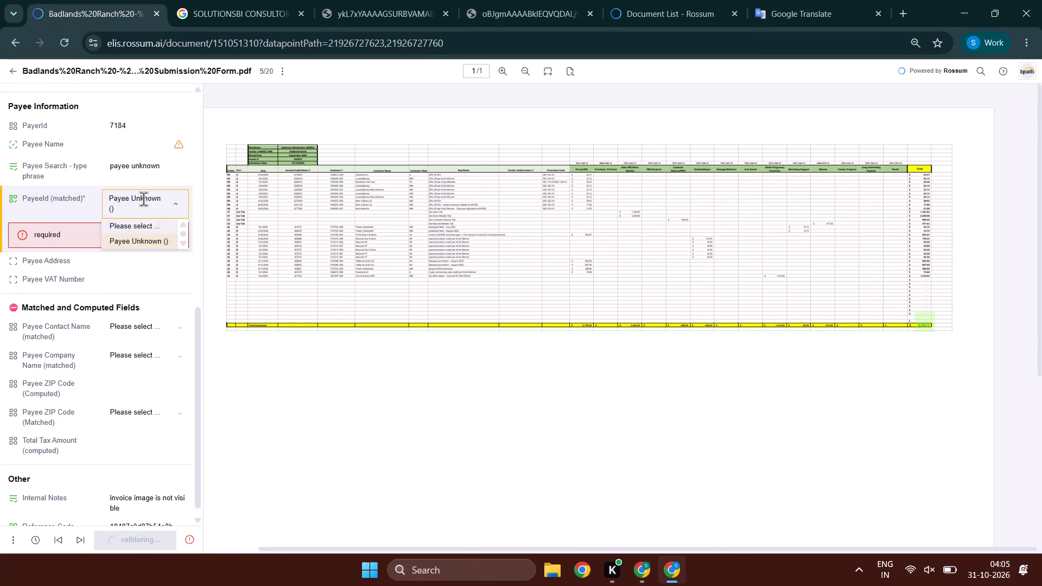
key("ctrl+c")
key("ctrl+c")
key("alt+Tab")
key("ctrl+v")
Enter 0.00 as the Total Amt in the DBR form, leaving the optional invoice fields blank.
scroll(461, 252, "down", 6)
double_click(408, 439)
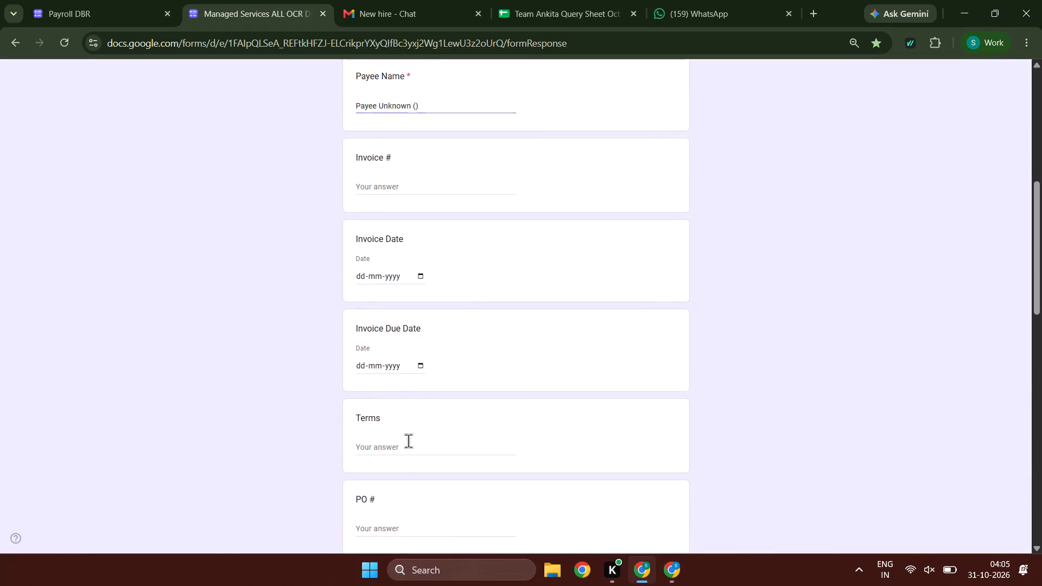
key("Tab")
key("Tab")
key("Tab")
type("0.00")
key("Tab")
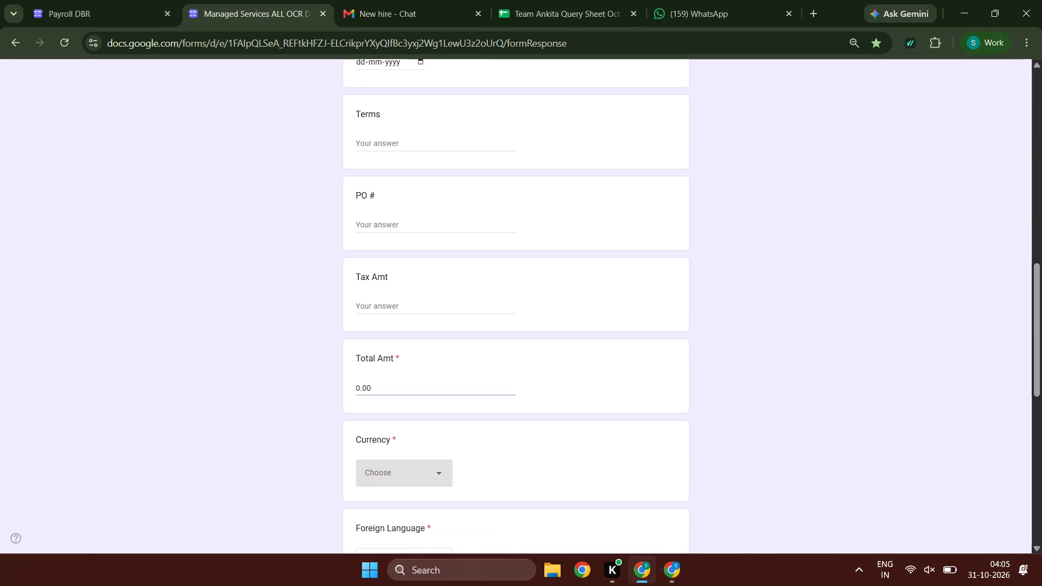
Select USD, answer the foreign language question, and set Quality Analyst to NA, Invoice Pages to 1 and Multiple Payees to No.
type("us")
key("Tab")
type("nn")
key("Tab")
type("nnn")
key("Tab")
key("1")
key("Tab")
key("n")
key("Tab")
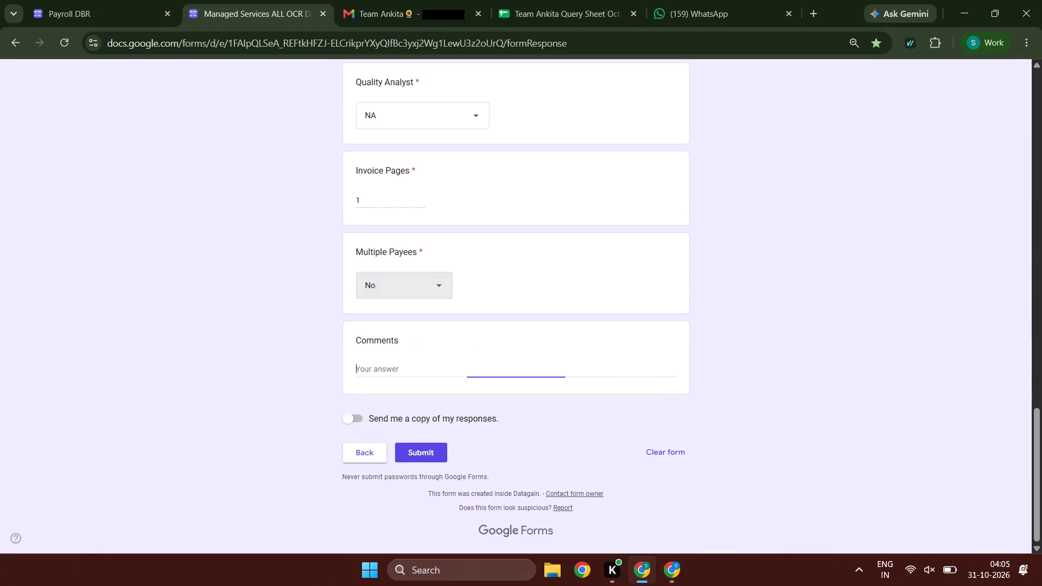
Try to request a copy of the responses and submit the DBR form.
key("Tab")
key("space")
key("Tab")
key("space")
Switch to Rossum and confirm the Badlands Ranch submission form document.
key("alt+Tab")
double_click(119, 545)
Return to the DBR form, proceed to its last section, request a copy of the responses and submit it.
key("alt+Tab")
scroll(384, 365, "down", 10)
double_click(418, 444)
scroll(424, 424, "down", 7)
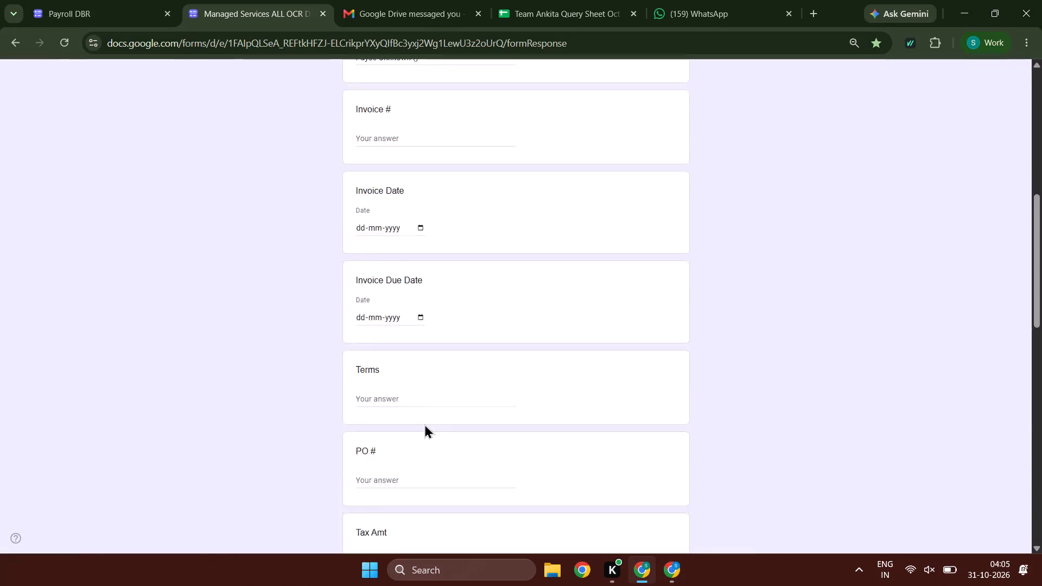
scroll(424, 424, "down", 15)
left_click(438, 421)
double_click(433, 459)
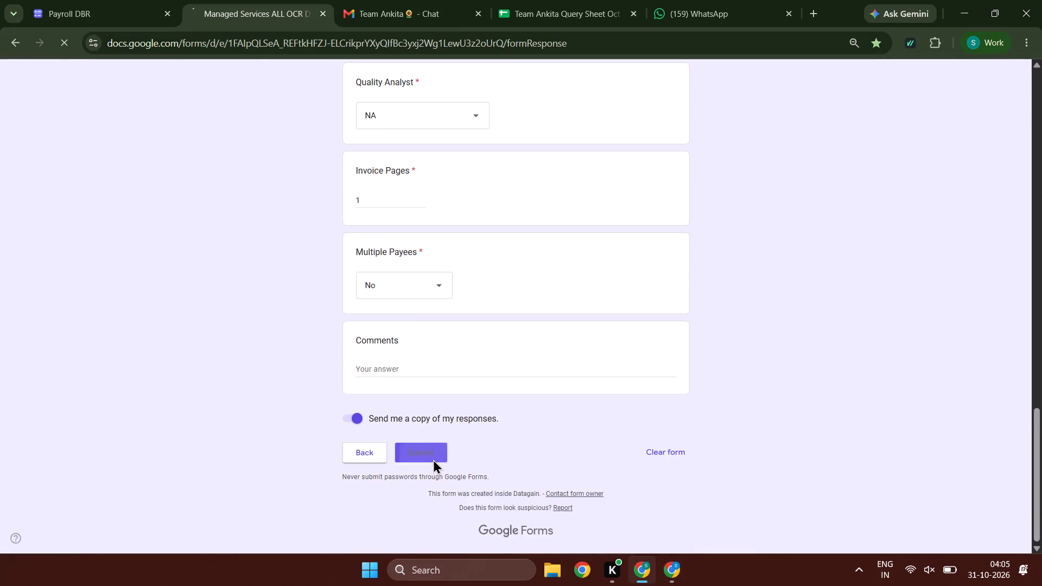
Start another DBR form response with the email recorded, choose Rossum as the OCR, and continue.
left_click(427, 146)
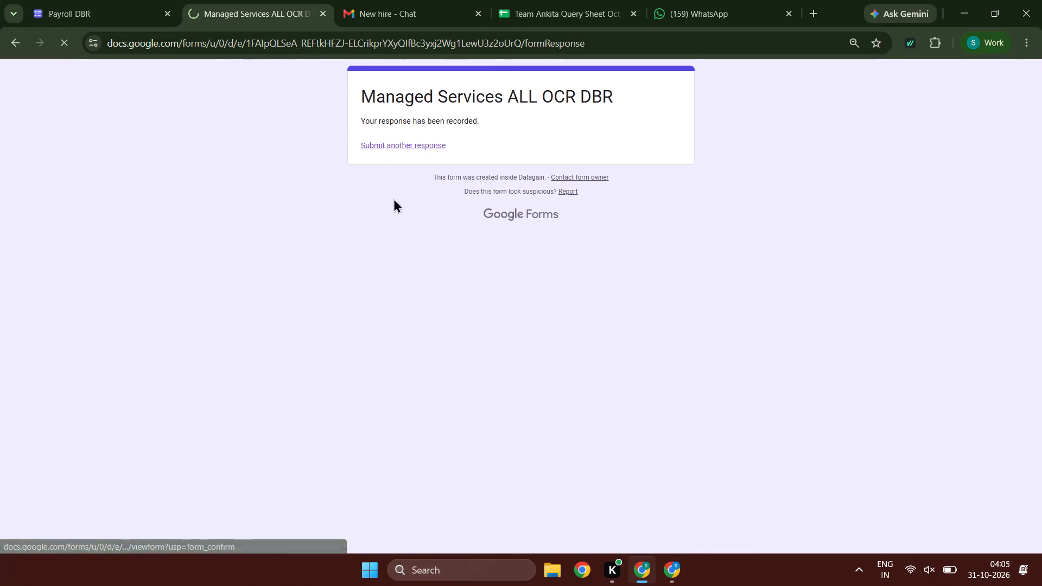
left_click(383, 245)
left_click(398, 487)
left_click(395, 513)
triple_click(365, 534)
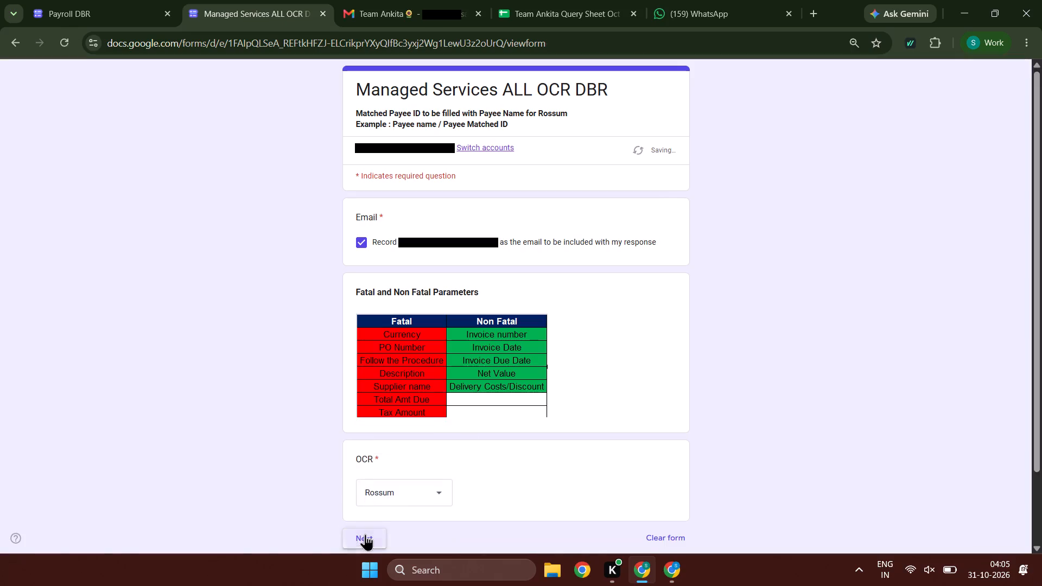
Switch to Rossum and clear the invoice number of the Badlands Ranch backup document.
key("alt+Tab")
left_click(107, 175)
scroll(579, 173, "up", 6)
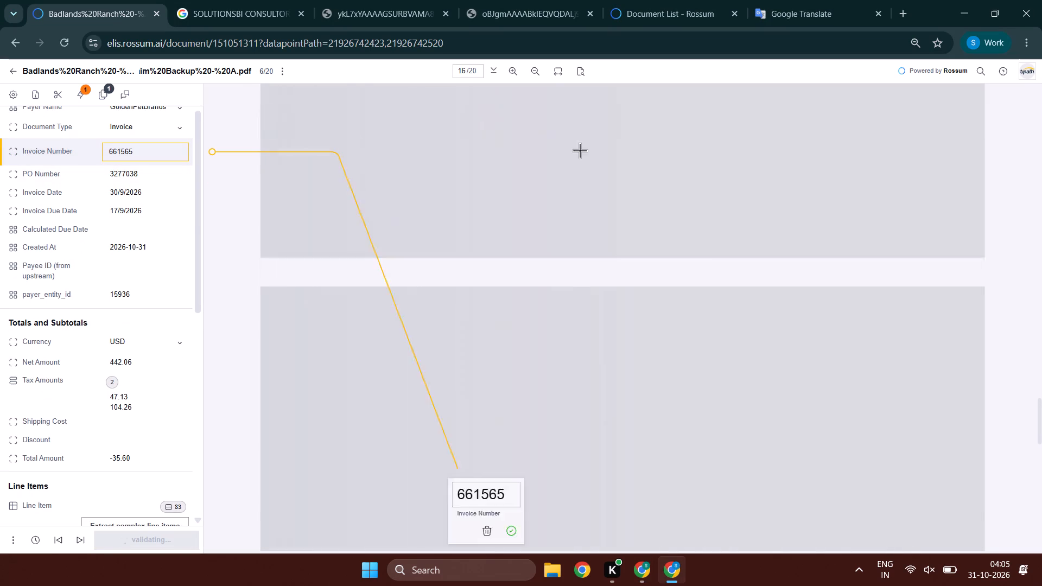
double_click(493, 71)
scroll(541, 177, "up", 1)
scroll(548, 190, "down", 1)
scroll(549, 190, "up", 6)
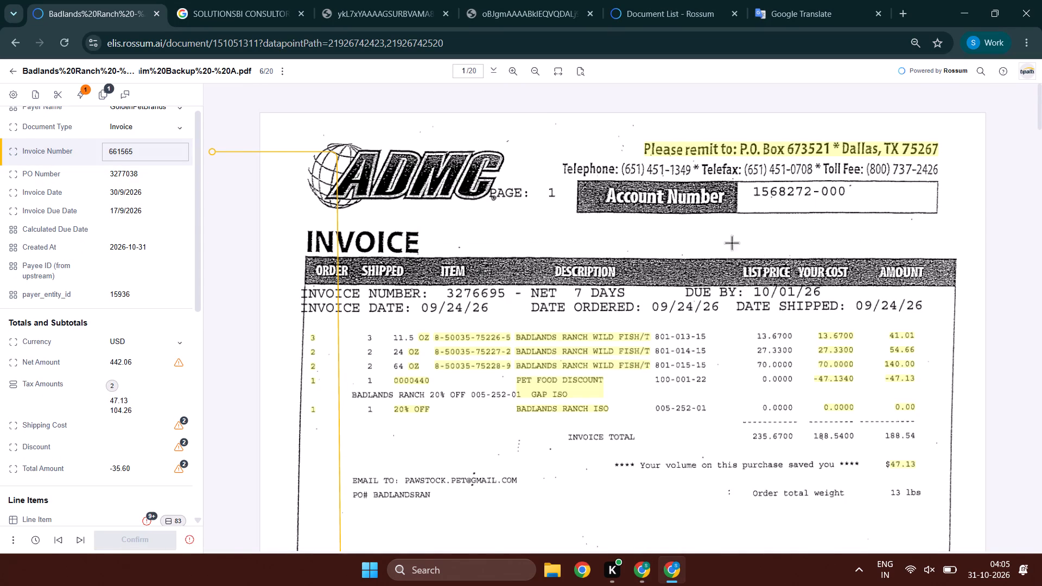
left_click_drag(493, 226, 543, 252)
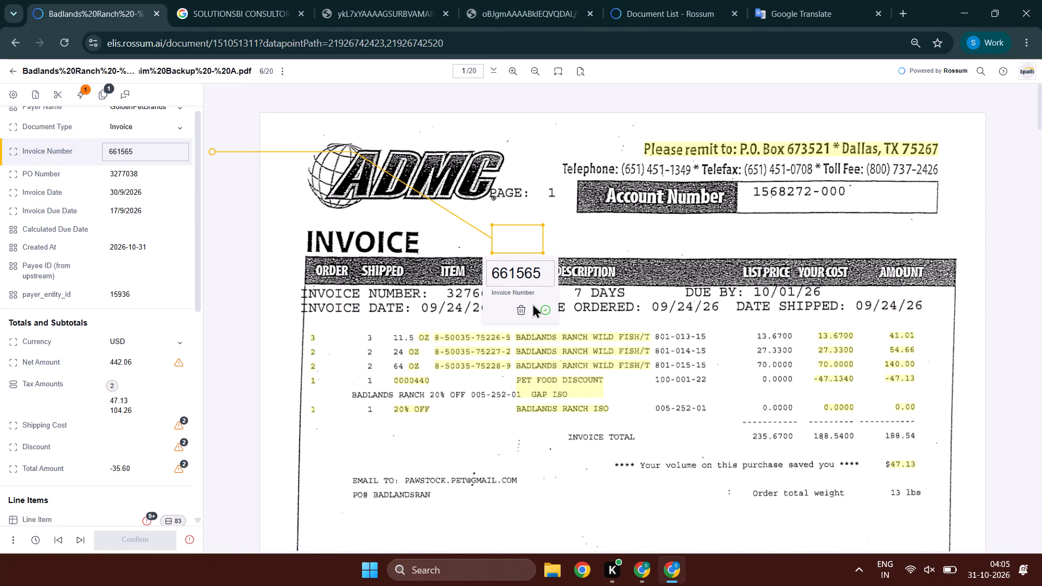
left_click(520, 313)
Set the document type to Other.
left_click(148, 130)
double_click(130, 201)
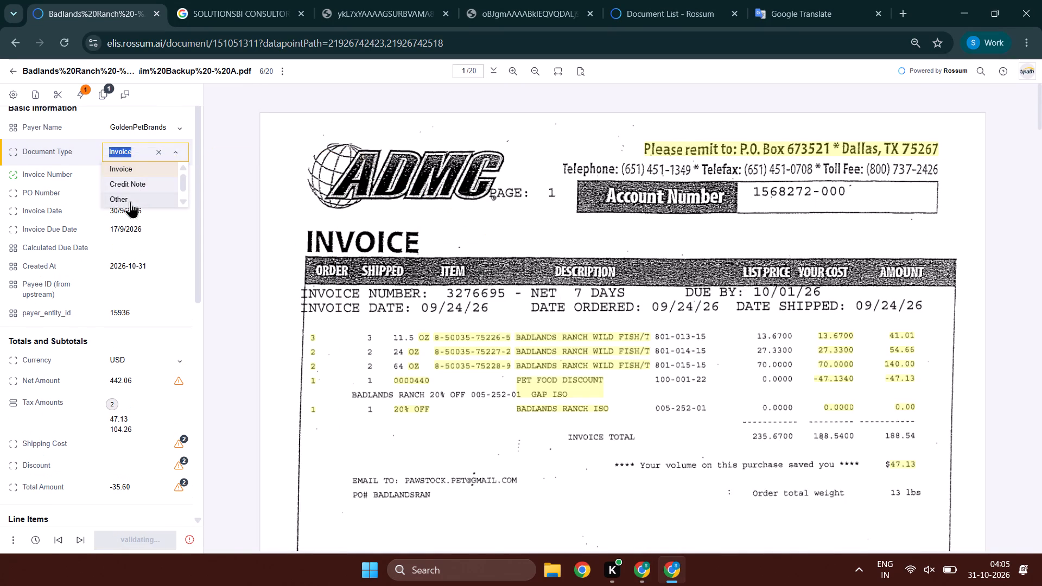
Go to the first page and clear the document's PO number.
double_click(493, 71)
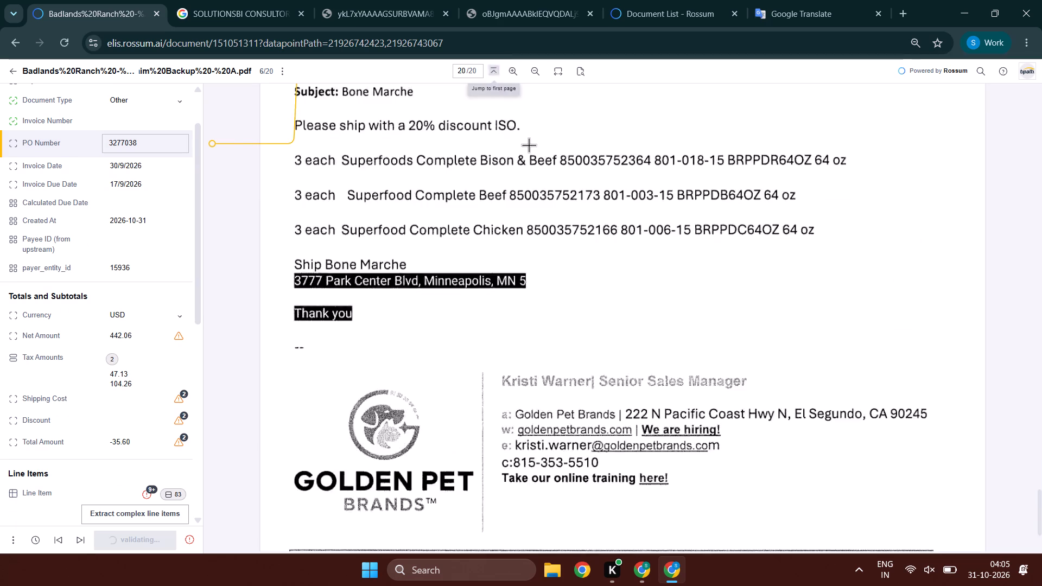
scroll(560, 203, "up", 7)
left_click_drag(615, 222, 631, 234)
left_click(636, 296)
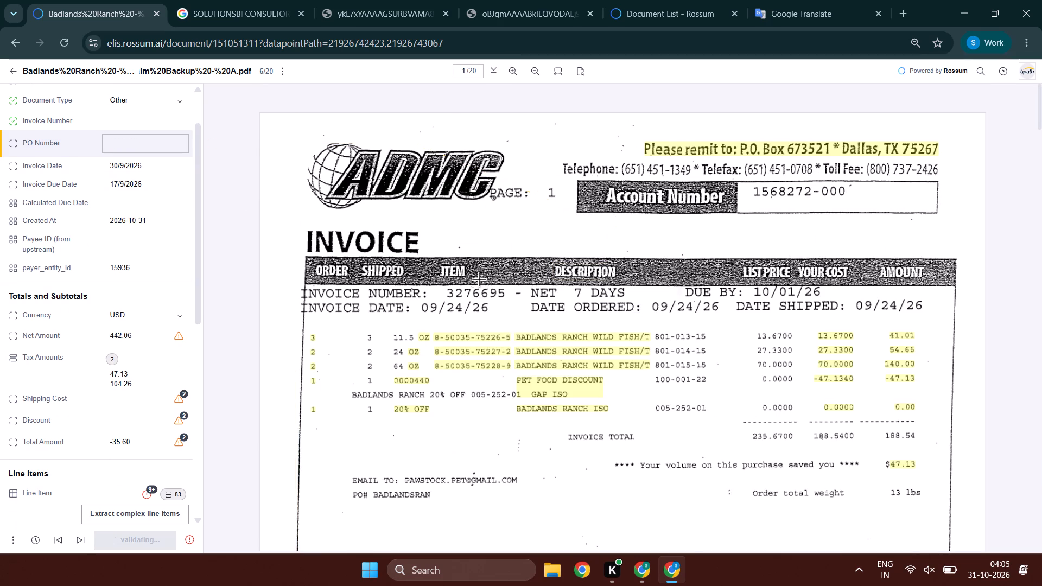
Capture the invoice date 24/9/2026 from the first page's ADMC invoice.
key("Tab")
scroll(556, 181, "up", 3)
double_click(491, 68)
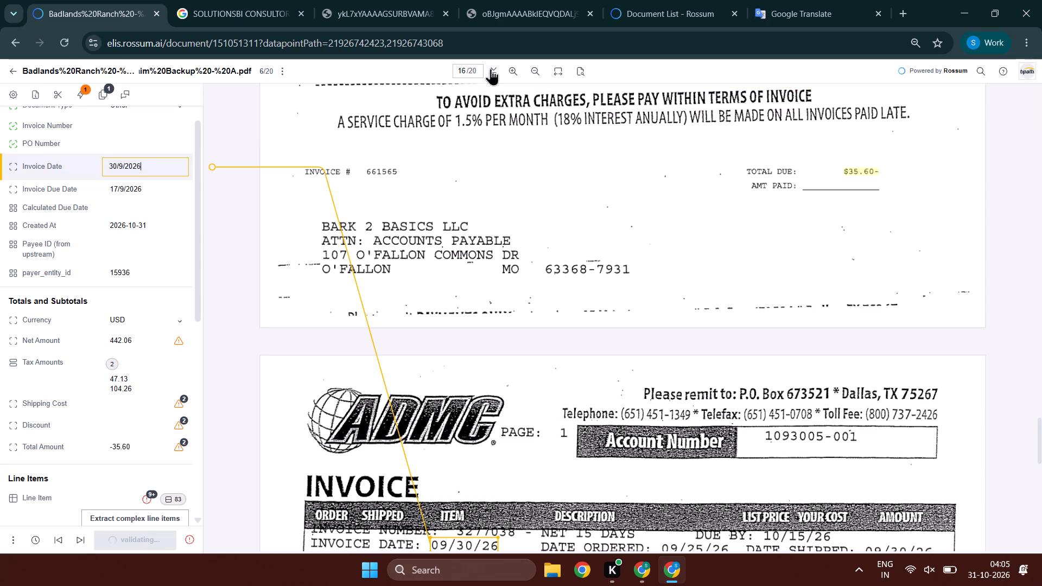
scroll(582, 225, "up", 2)
left_click(479, 308)
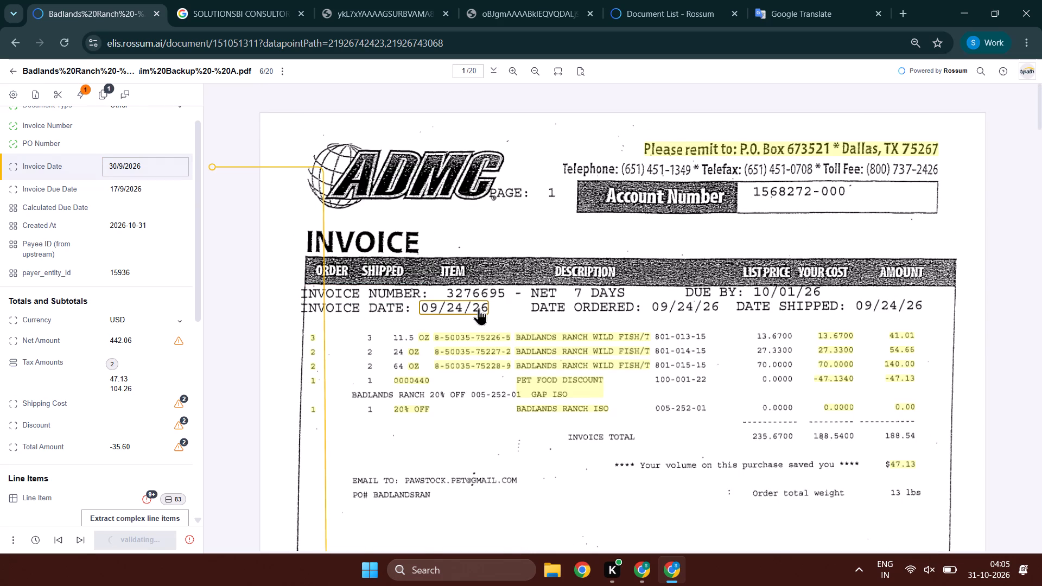
Capture the invoice due date 1/10/2026 from the due-by date on the first page.
key("Tab")
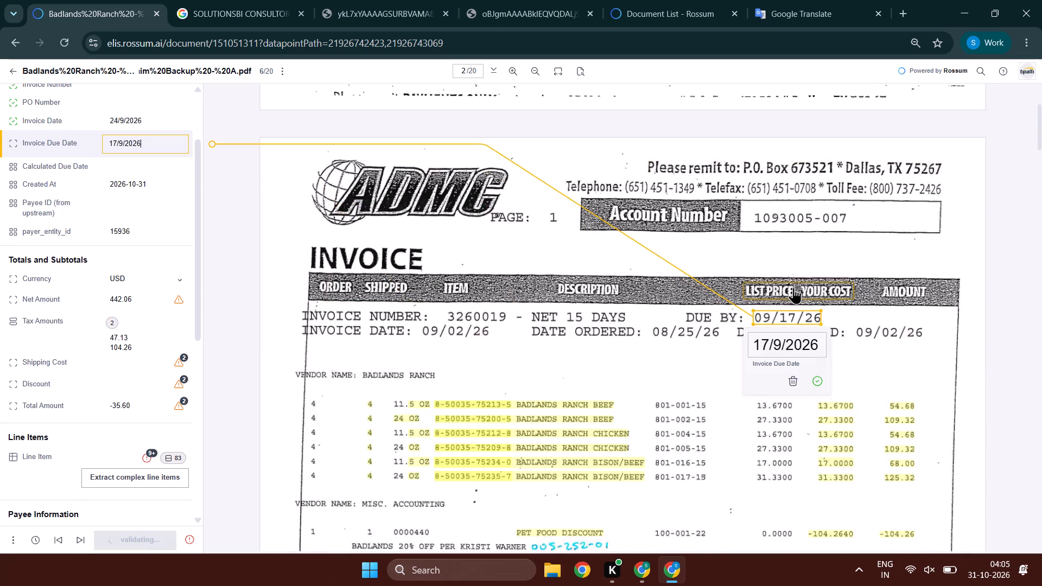
scroll(793, 284, "up", 5)
scroll(793, 284, "down", 1)
scroll(793, 284, "up", 1)
scroll(674, 343, "up", 7)
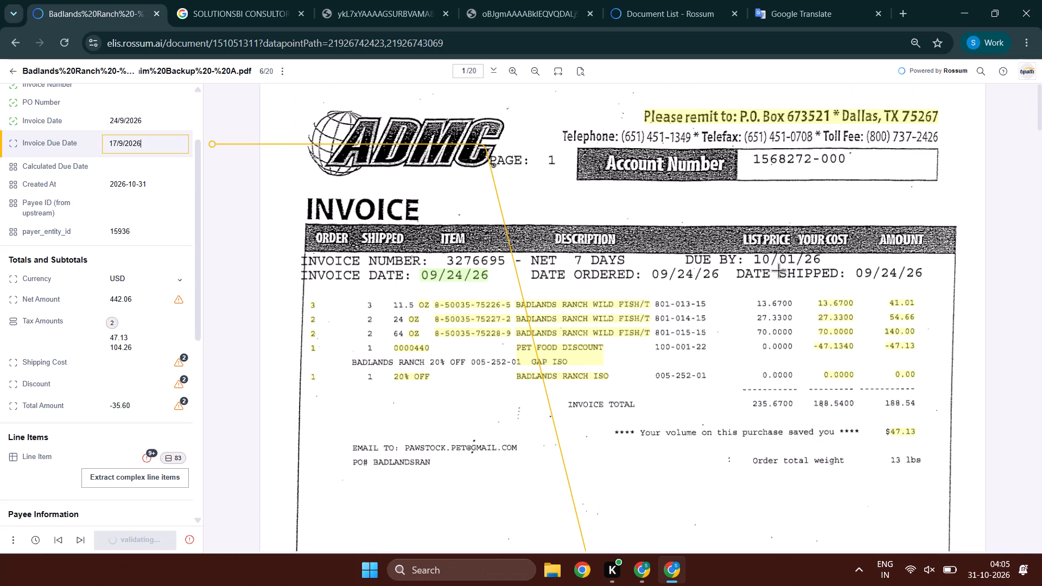
double_click(778, 269)
left_click(780, 265)
left_click(787, 261)
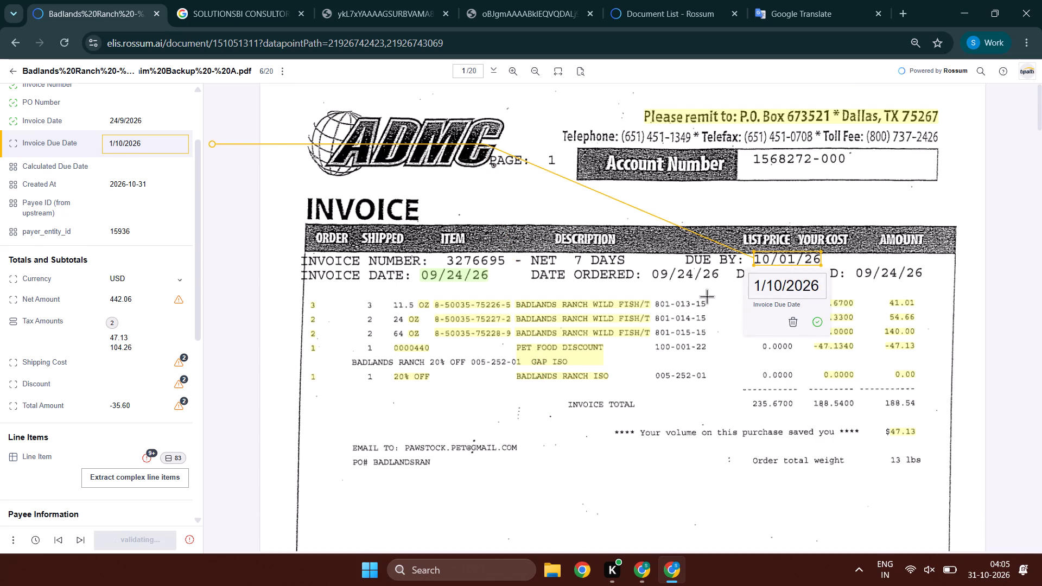
Accept the remaining basic fields and capture the net amount 188.54 from the first page's invoice total.
key("Tab")
key("shift+Tab")
key("Tab")
key("Tab")
key("Tab")
key("Tab")
key("Tab")
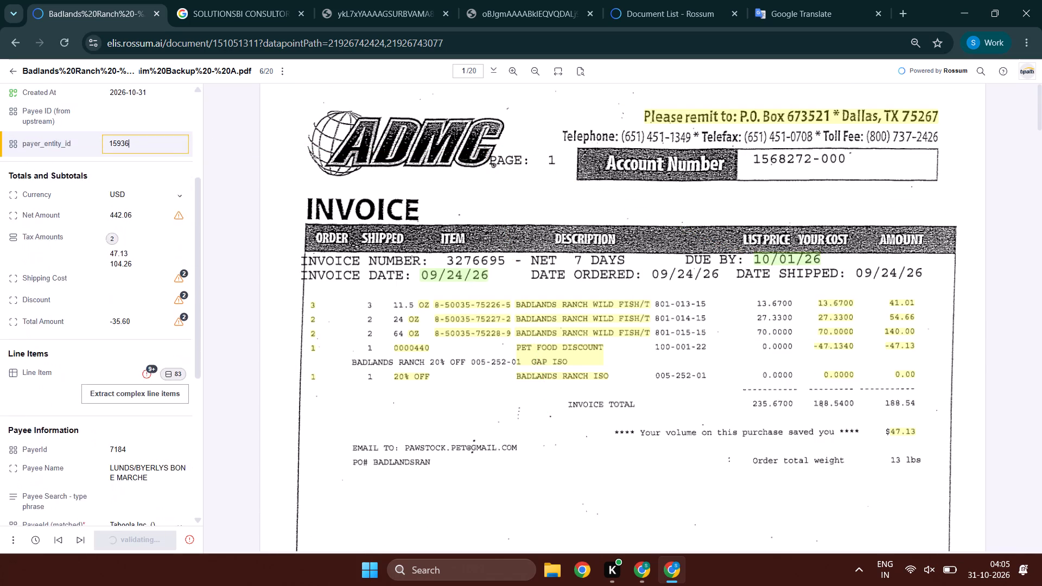
key("Tab")
double_click(493, 71)
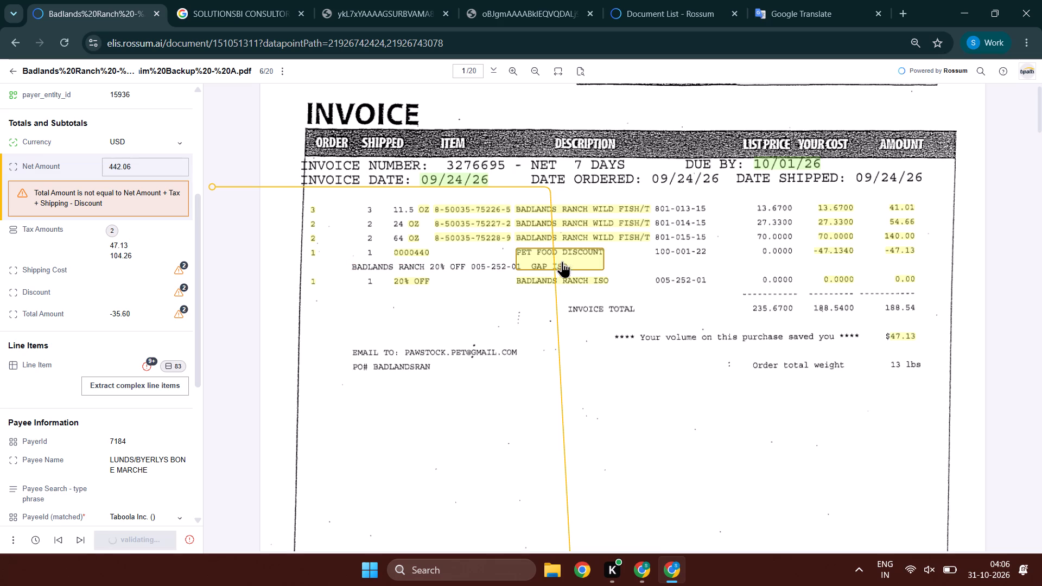
left_click(886, 309)
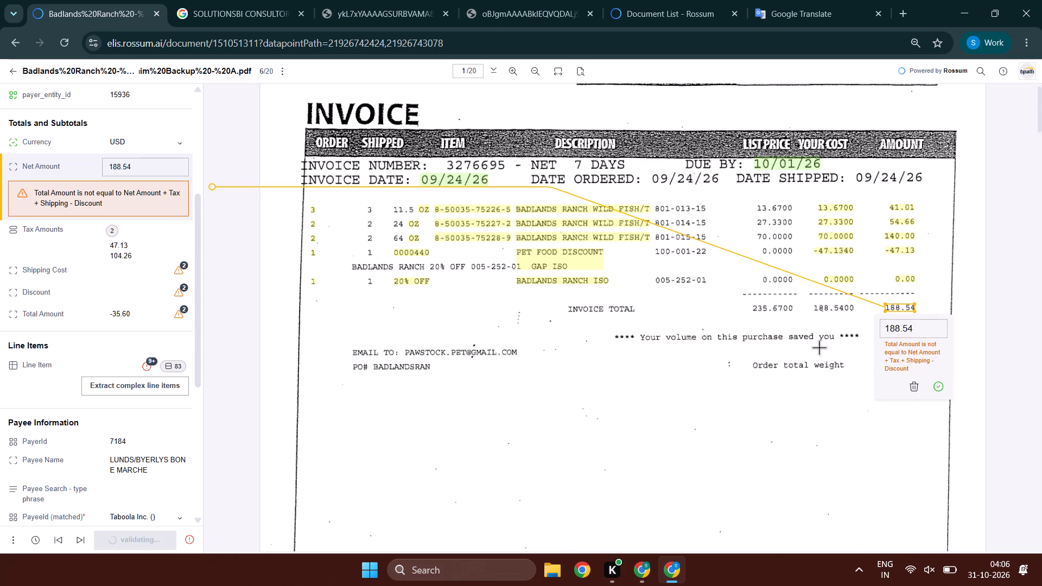
Remove all the captured tax amounts from the document.
key("Tab")
key("shift+Tab")
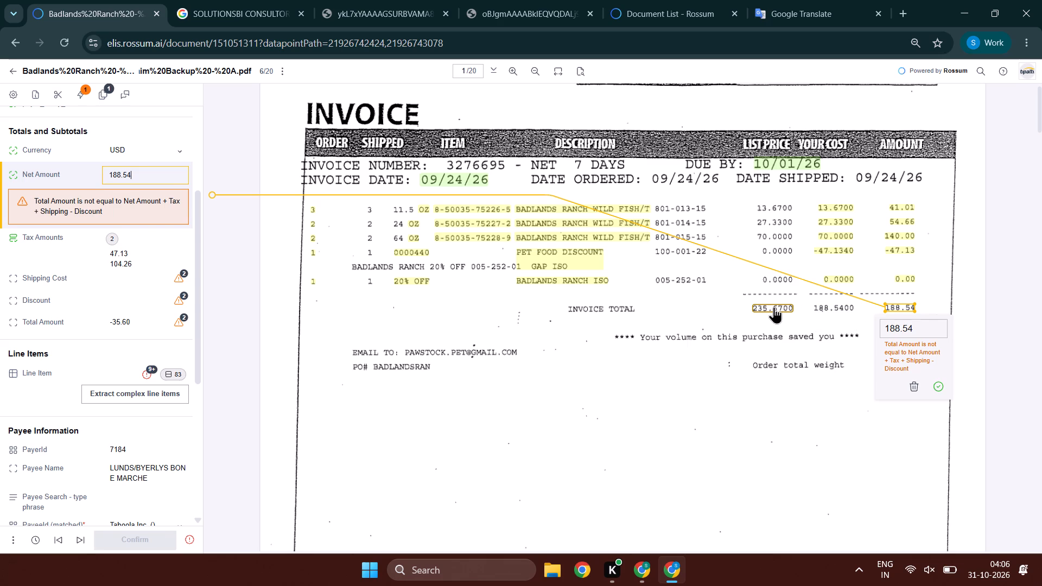
left_click(163, 247)
left_click(80, 203)
left_click(122, 238)
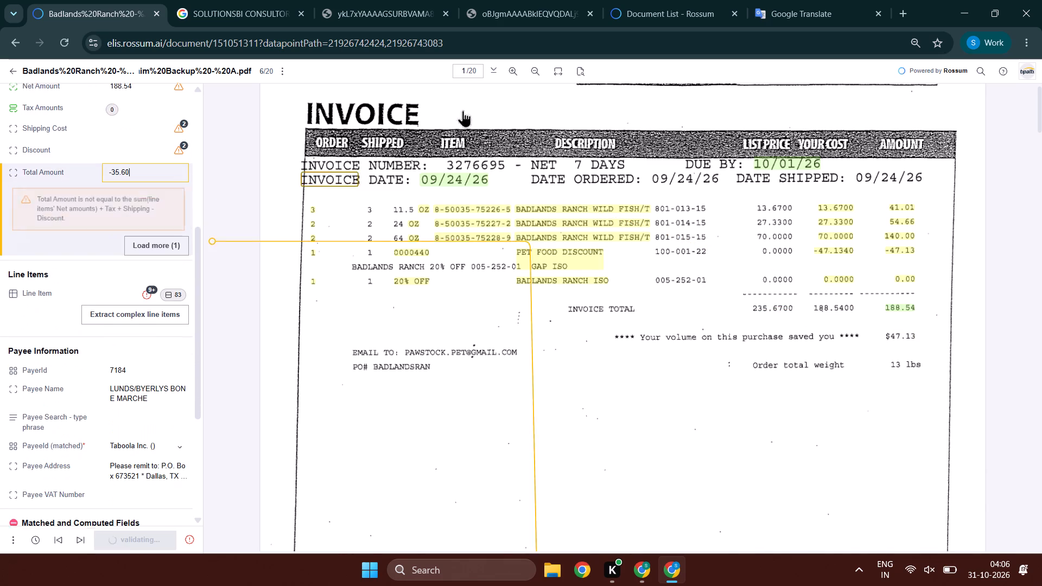
Capture the total amount 188.54 from the first page's invoice total line.
double_click(498, 67)
scroll(676, 195, "up", 4)
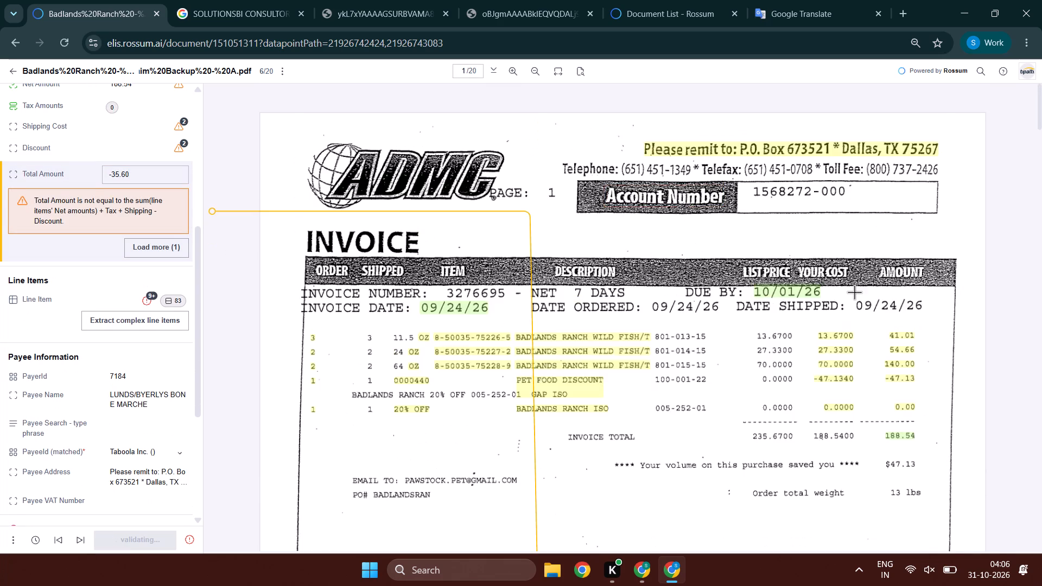
scroll(878, 360, "down", 2)
left_click_drag(926, 278, 871, 296)
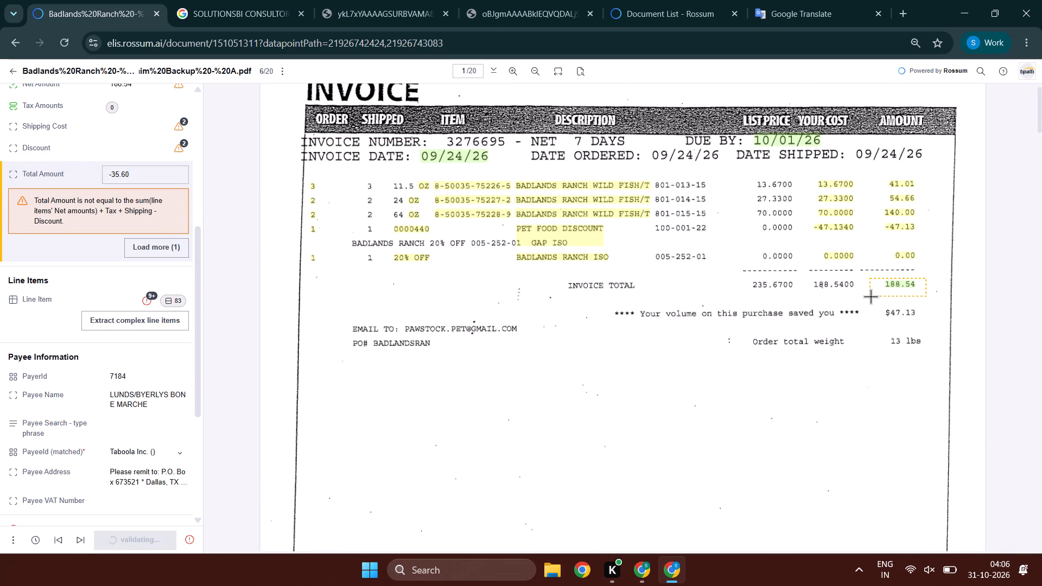
left_click_drag(871, 296, 870, 294)
Delete the line items of all pages except page 1.
key("Tab")
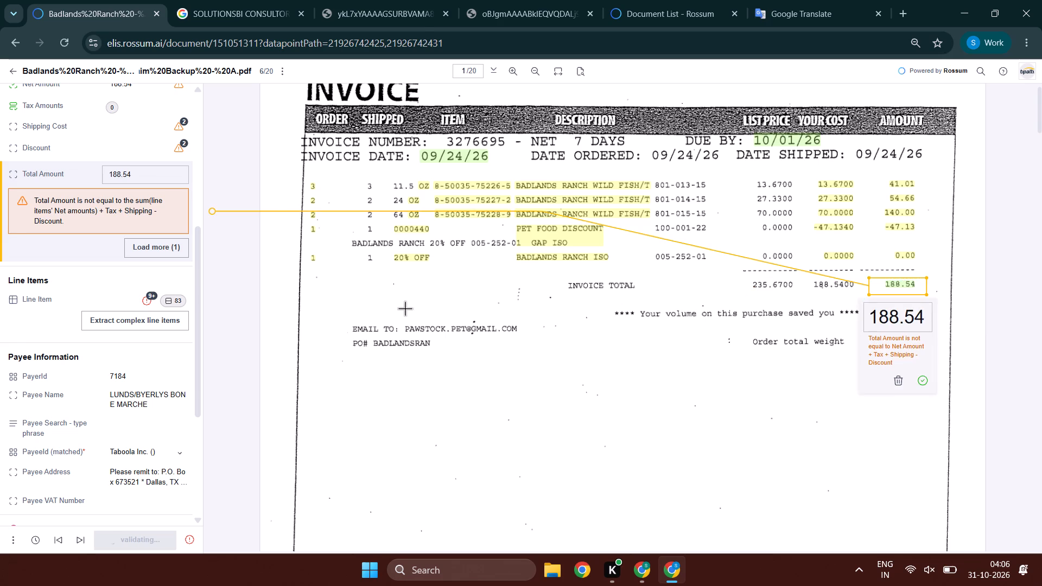
left_click(245, 394)
left_click(269, 413)
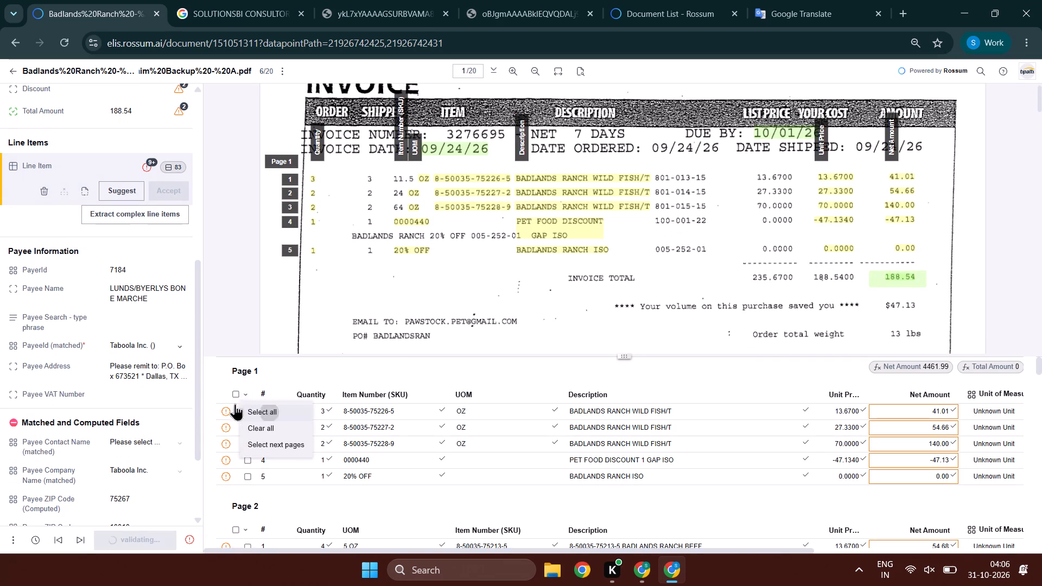
left_click(234, 392)
left_click(348, 379)
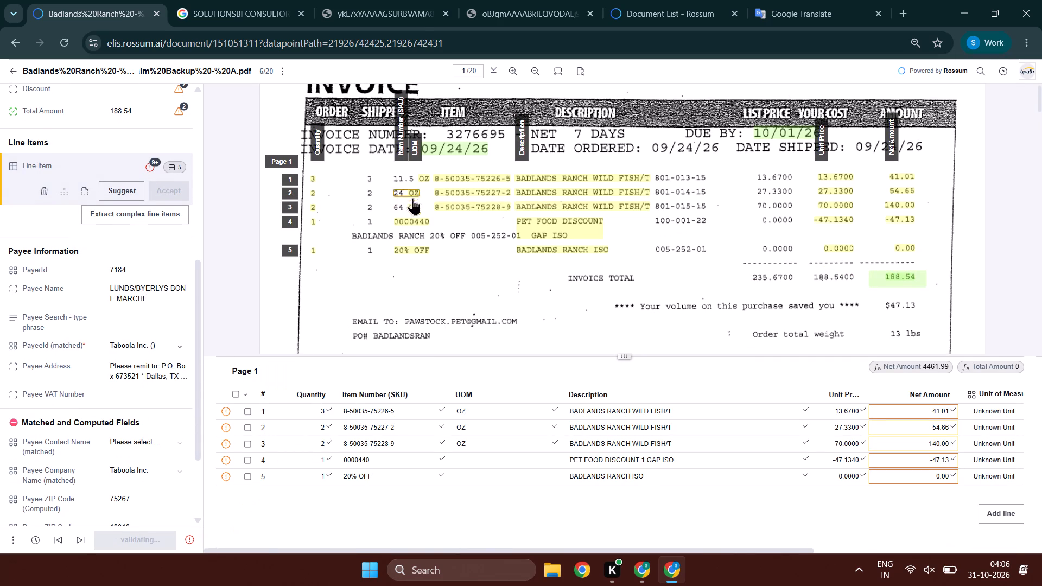
Accept the item numbers of the first three line items and clear those of line items 4 and 5.
left_click(368, 417)
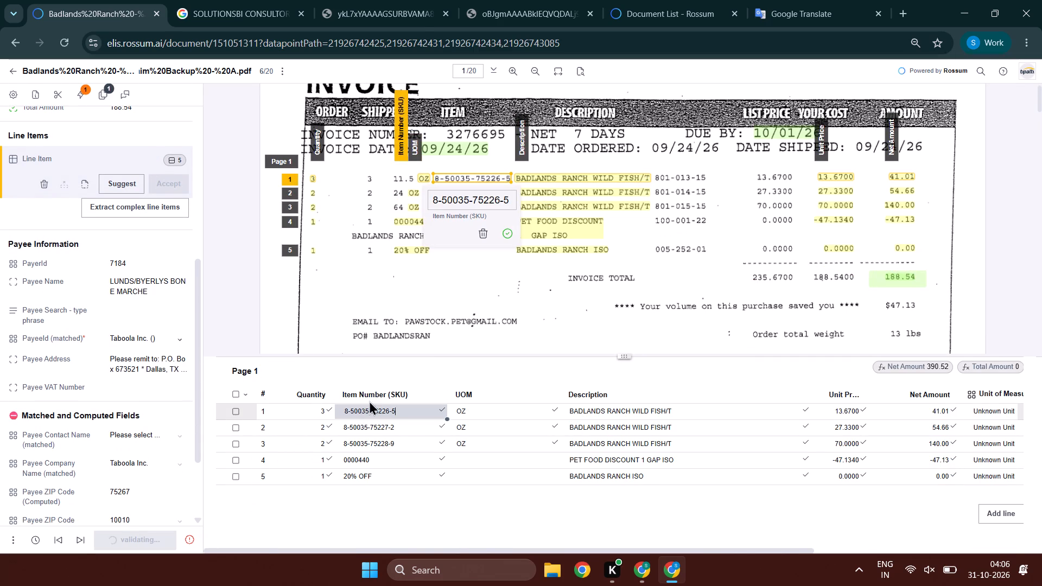
key("Down")
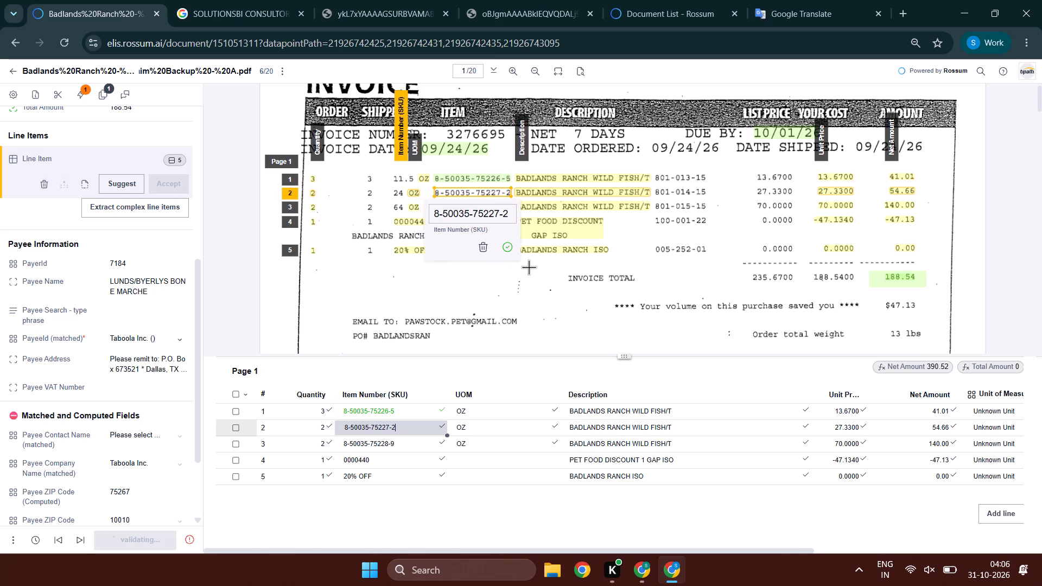
key("Down")
key("Down")
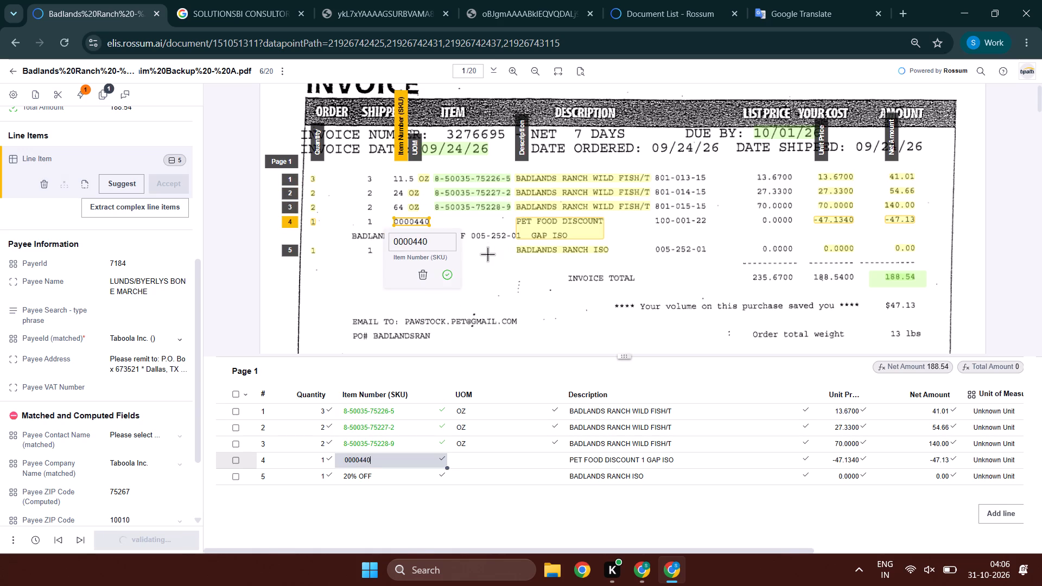
left_click(423, 274)
key("Down")
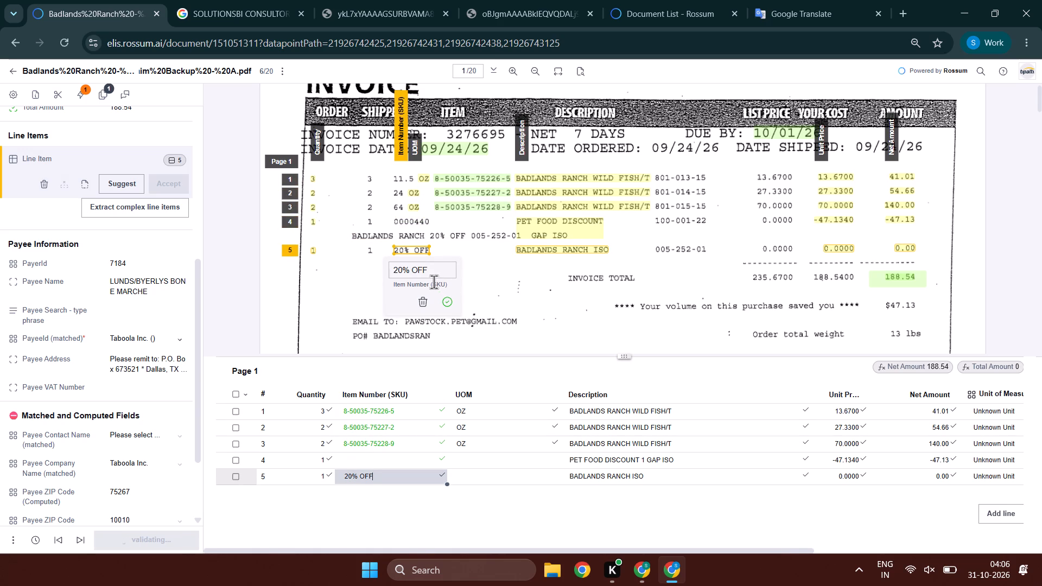
left_click(424, 302)
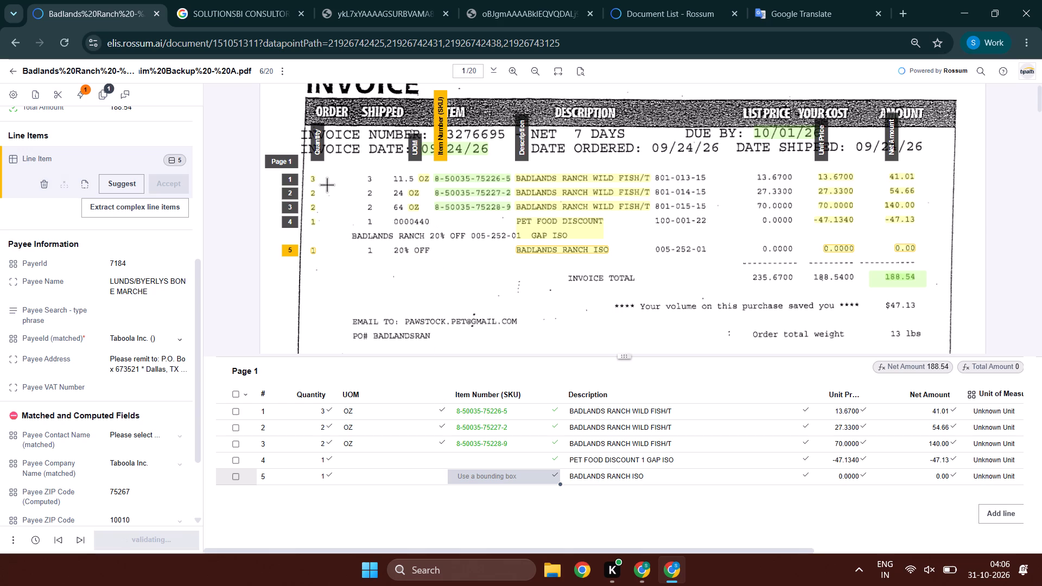
Recapture the quantities of line items 1 to 4 from the Shipped column as 3, 2, 2 and 1.
left_click(313, 181)
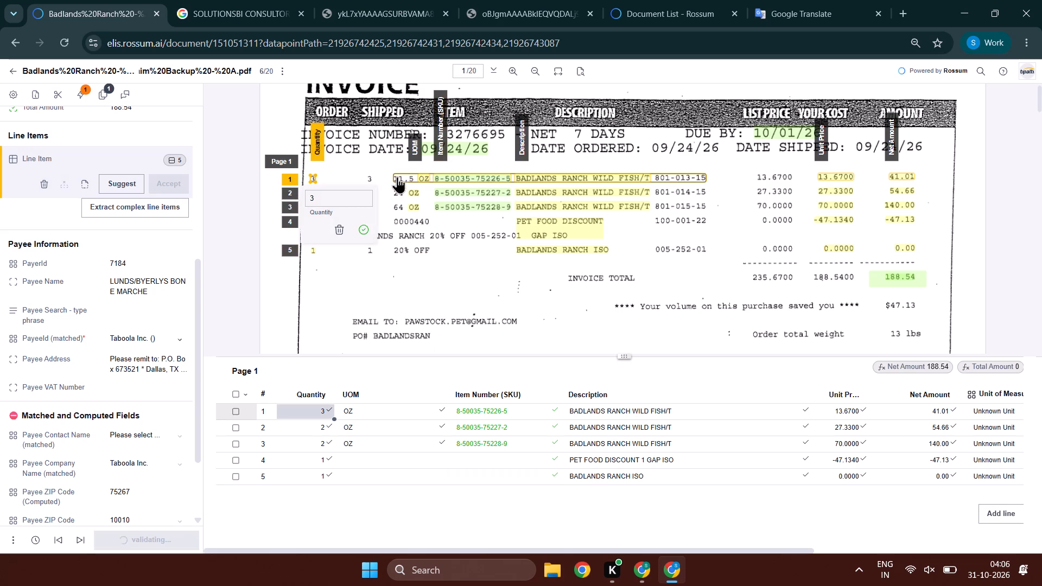
left_click_drag(392, 173, 415, 184)
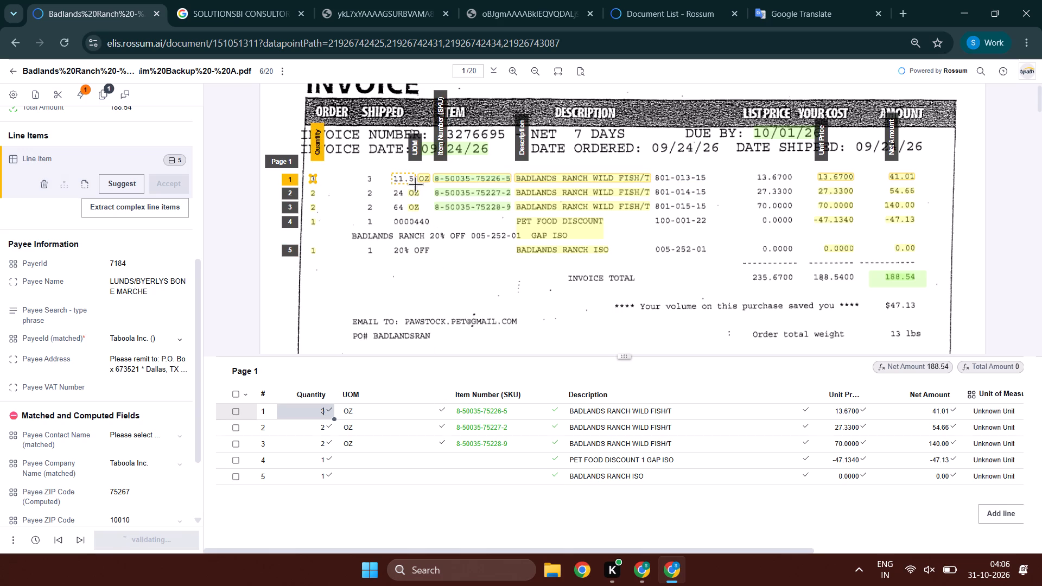
left_click_drag(415, 184, 380, 186)
left_click_drag(380, 186, 364, 181)
key("Down")
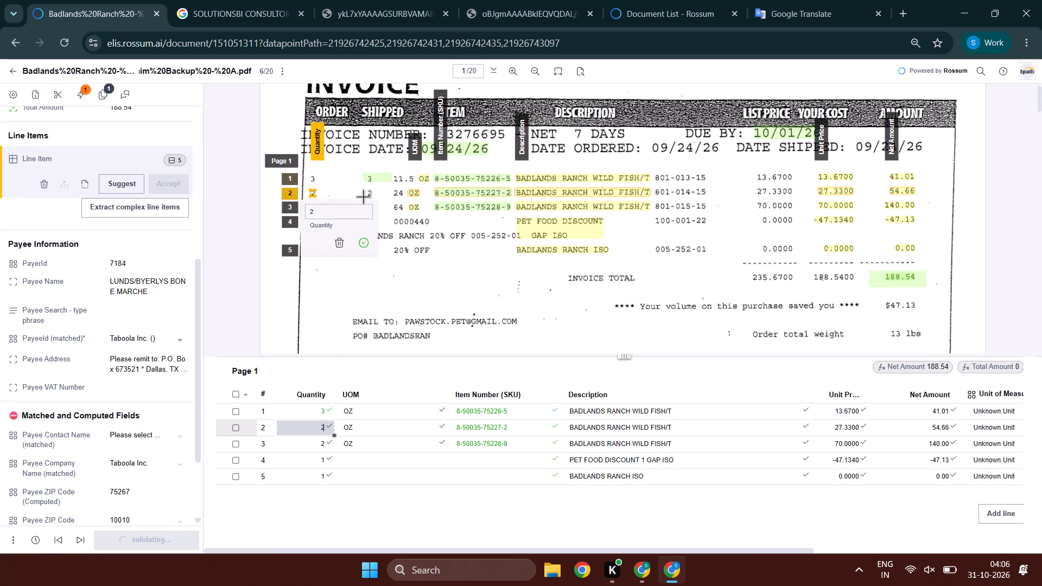
left_click(370, 194)
key("Down")
left_click(371, 211)
left_click(367, 209)
key("Down")
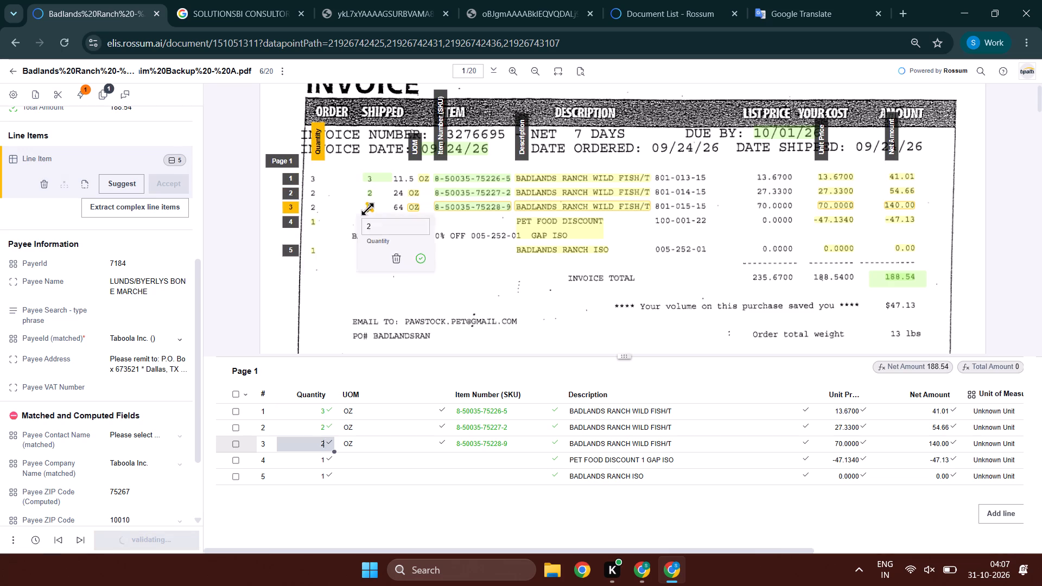
left_click(367, 222)
Reduce the captured description of line item 4 to PET FOOD DISCOUNT.
left_click(575, 224)
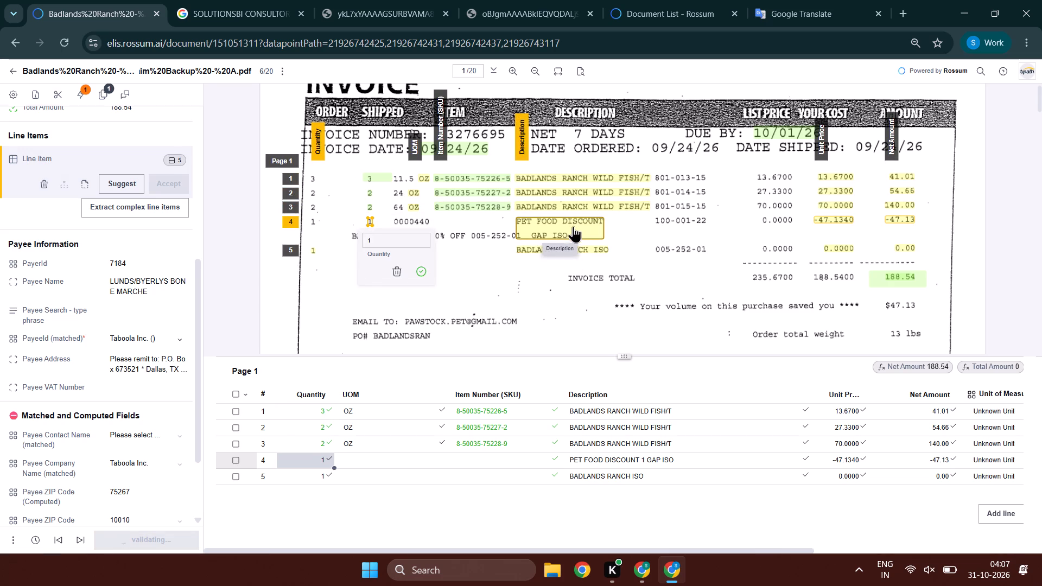
left_click_drag(567, 239, 577, 228)
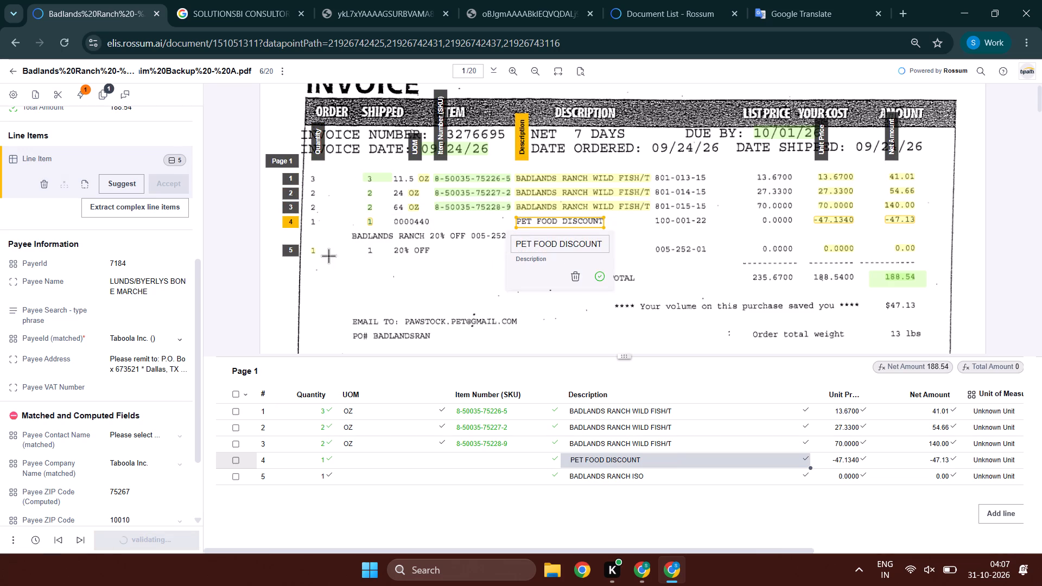
Recapture the quantity of line item 5 from the Shipped column as 1.
left_click(313, 249)
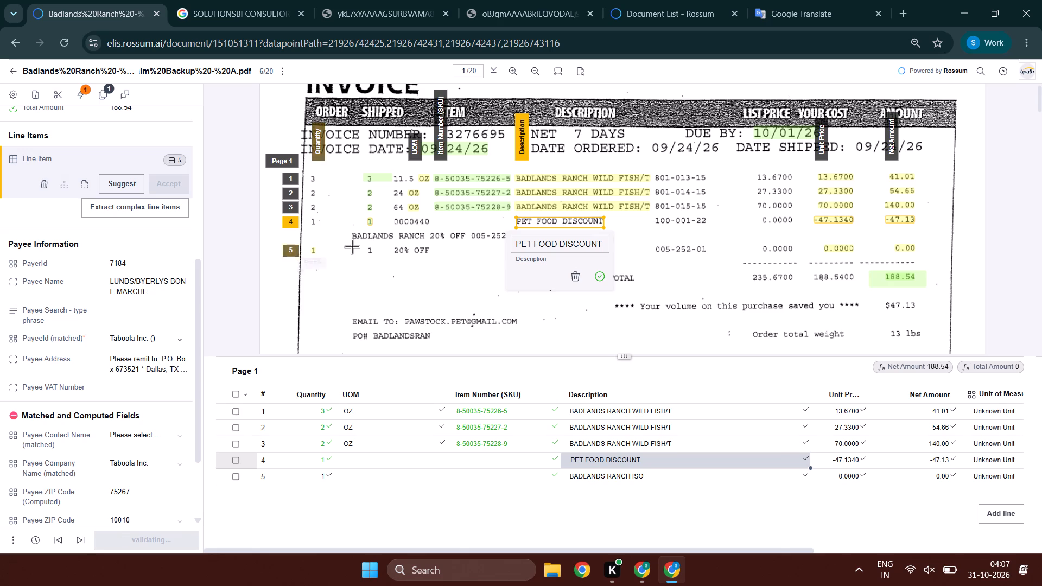
left_click(370, 249)
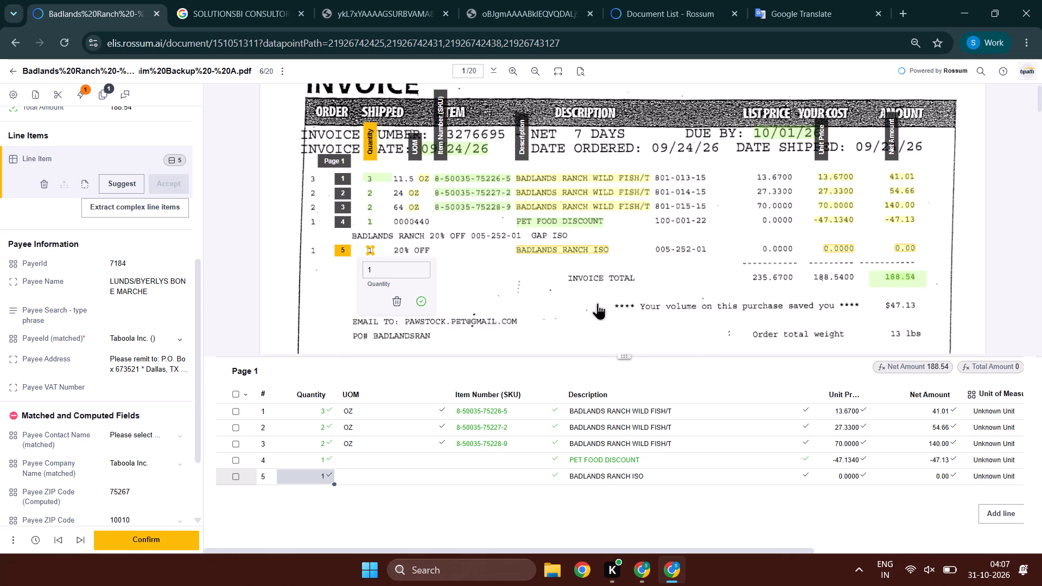
Recapture the payee name from the ADMC logo on the first page of the invoice.
scroll(29, 220, "up", 1)
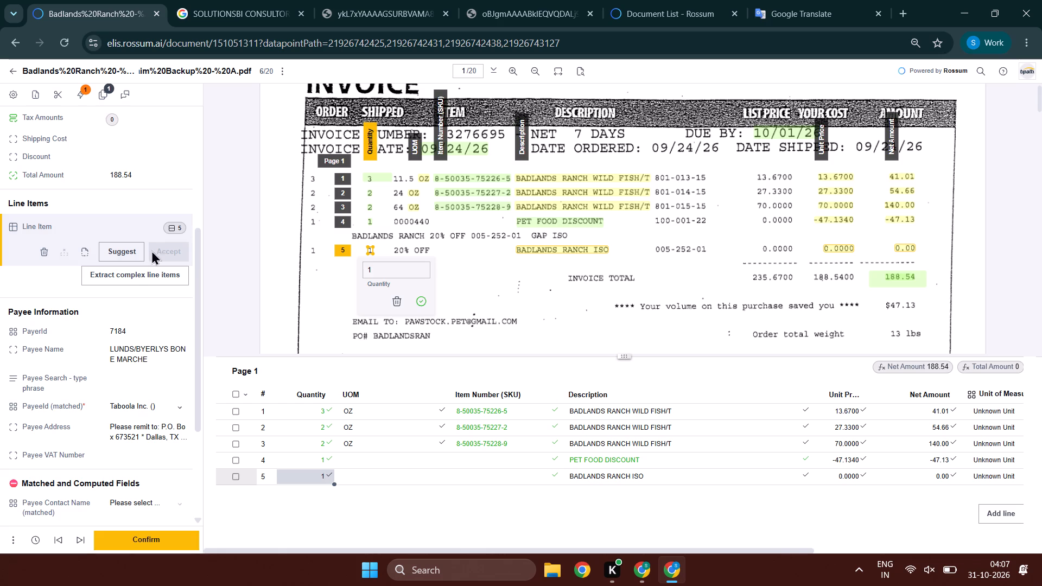
left_click(119, 357)
scroll(561, 291, "up", 2)
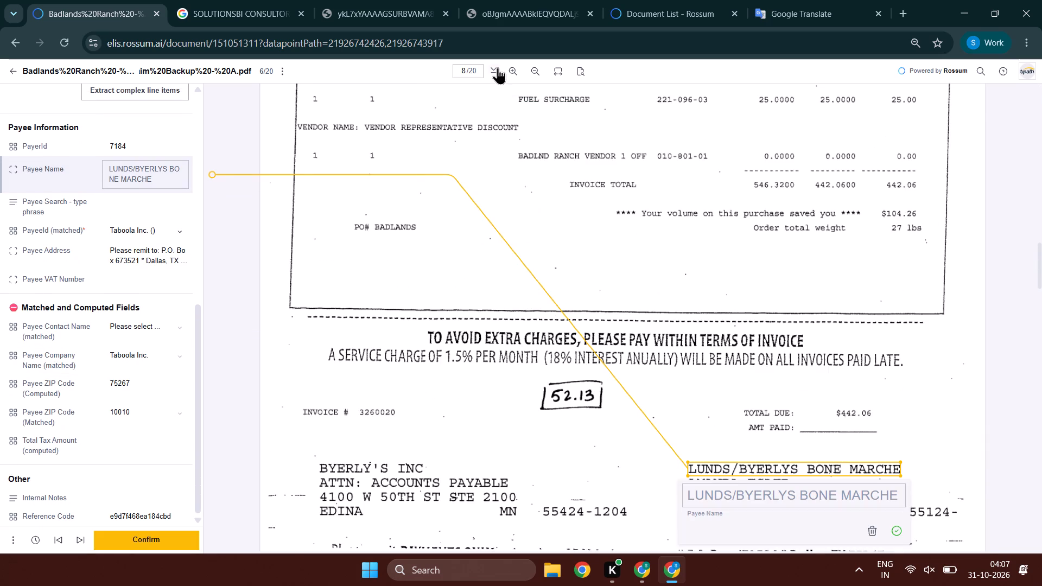
double_click(498, 67)
scroll(524, 175, "up", 8)
left_click(403, 163)
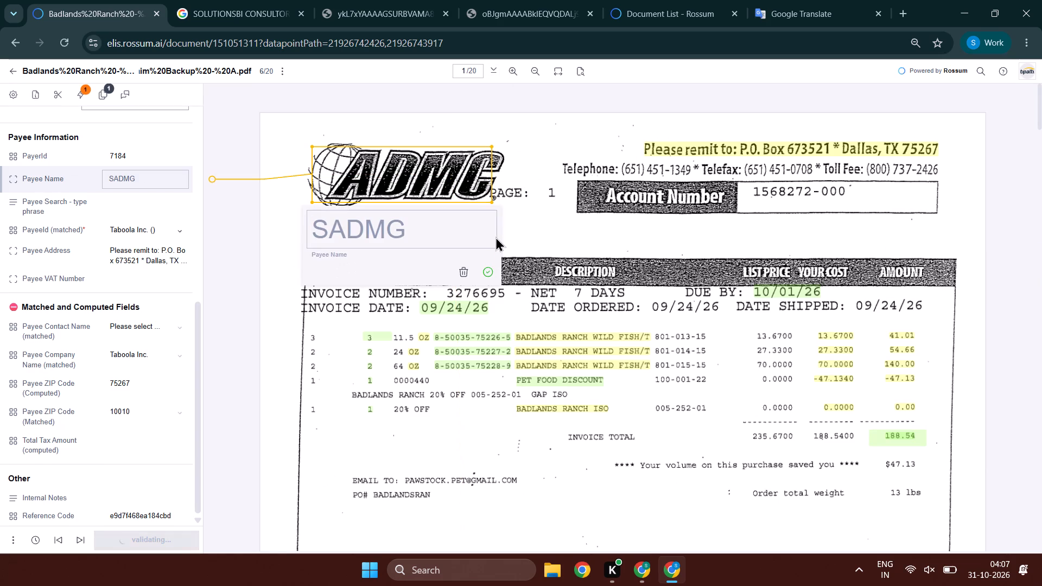
key("Tab")
Trim the captured payee address so it excludes the words "Please remit to:".
left_click(128, 254)
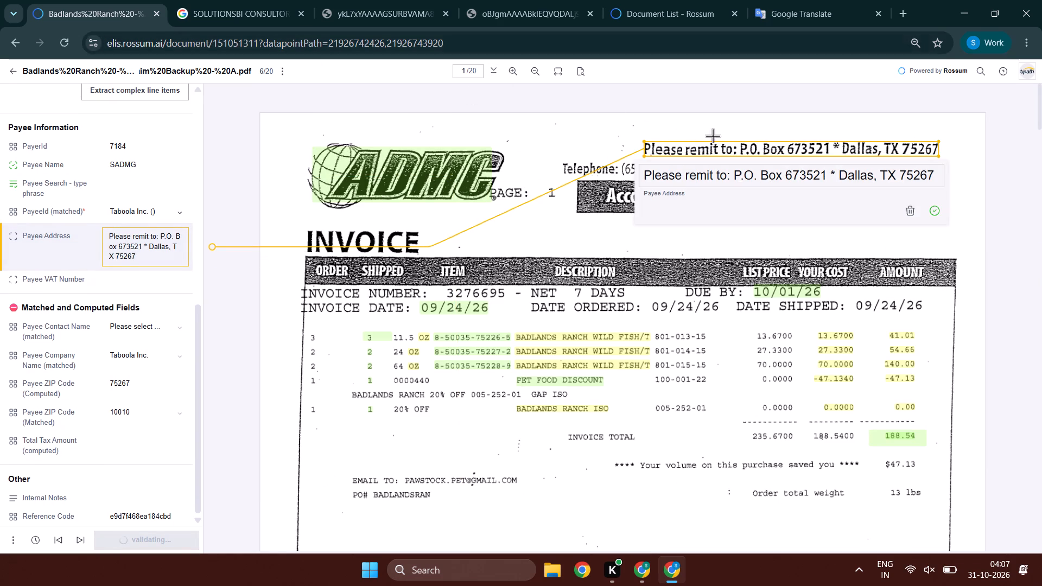
left_click_drag(645, 153, 734, 153)
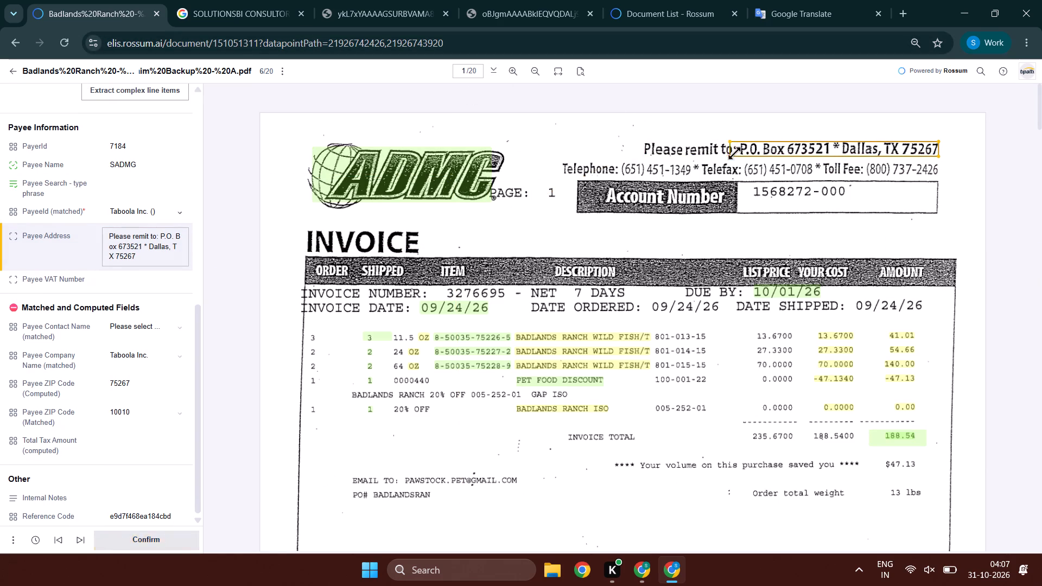
left_click_drag(734, 153, 740, 153)
In the DBR form, enter annotation ID 151051311, set the document type to Invoice and continue to the invoice details.
double_click(244, 46, "ctrl")
key("ctrl+c")
key("ctrl+c")
key("alt+Tab")
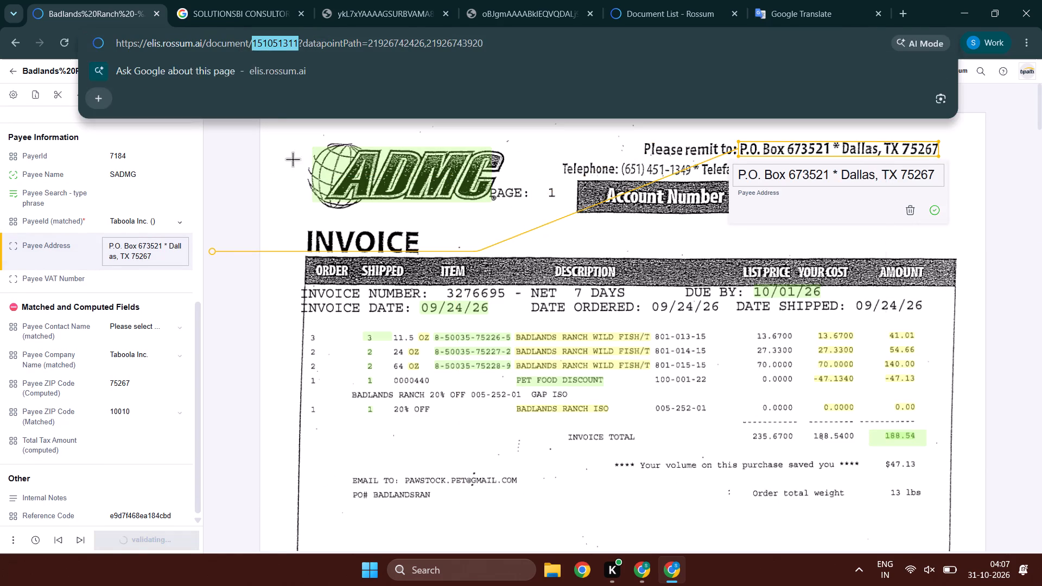
left_click(404, 262, "ctrl")
key("ctrl+v")
left_click(405, 349)
left_click(406, 375)
double_click(415, 470)
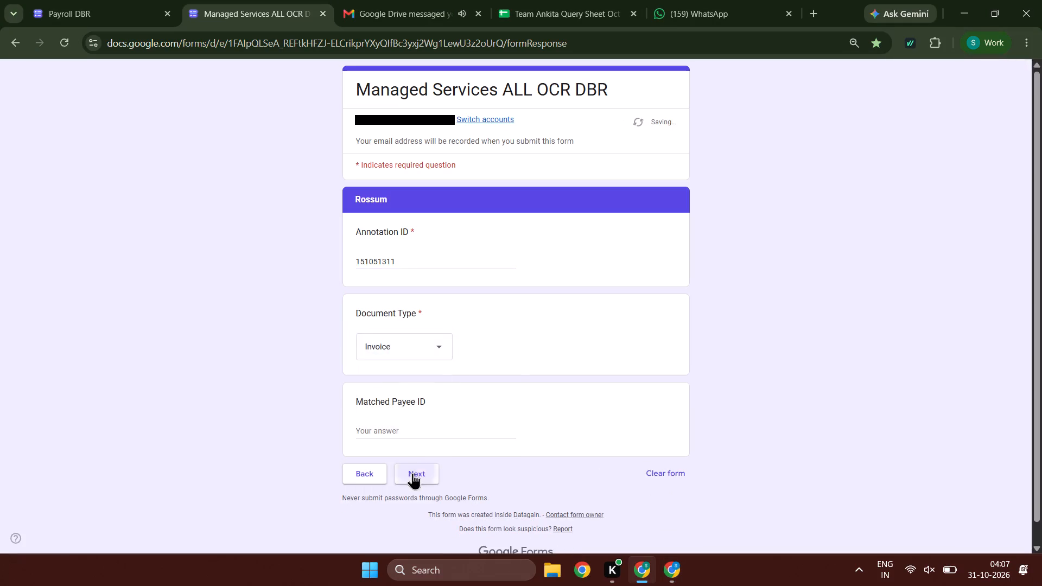
Copy the payer name GoldenPetBrands from Rossum into the form's Payer answer and set Review to R.
key("alt+Tab")
scroll(50, 254, "up", 2)
scroll(53, 251, "down", 1)
scroll(57, 249, "up", 5)
left_click(127, 120)
key("ctrl+c")
key("ctrl+c")
key("alt+Tab")
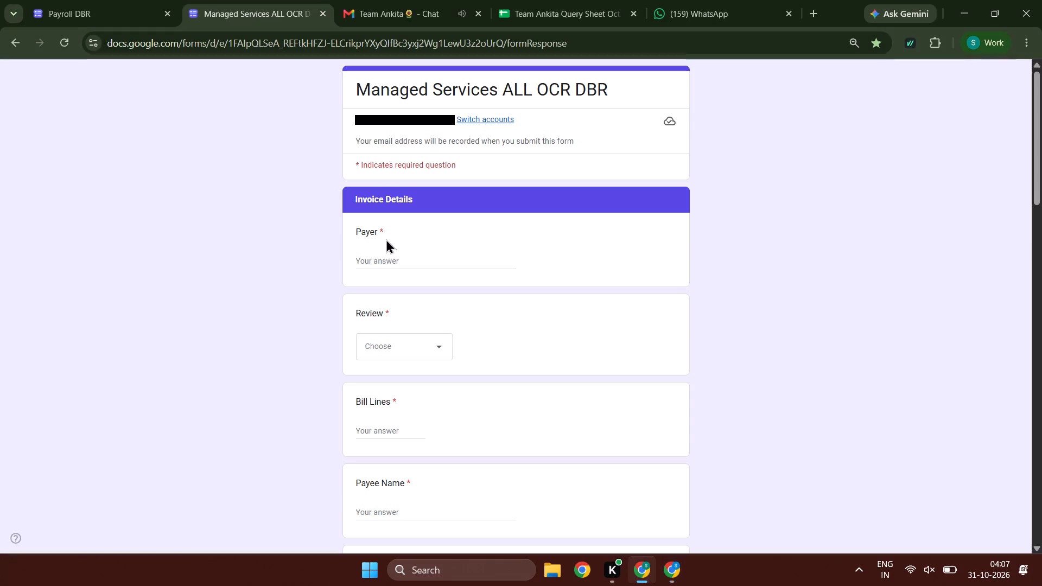
left_click(384, 252, "ctrl")
key("ctrl+v")
left_click(405, 268, "ctrl")
key("ctrl+v")
left_click(409, 266, "ctrl")
key("ctrl+v")
left_click(390, 342)
left_click(390, 391)
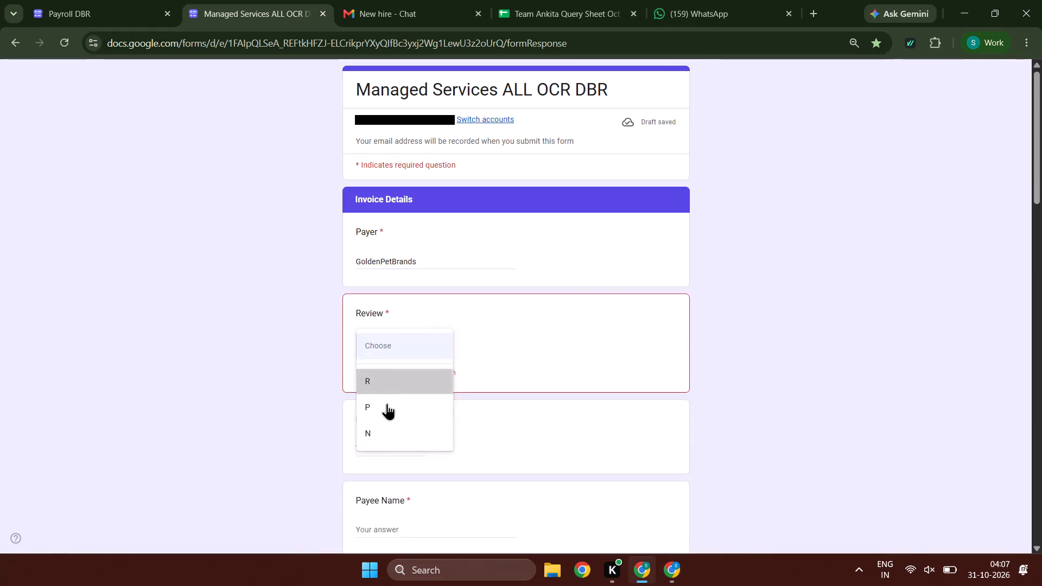
Enter 5 as the form's Bill Lines answer, matching the document's line items in Rossum.
left_click(380, 432)
key("alt+Tab")
scroll(0, 312, "down", 3)
key("alt+Tab")
key("5")
key("Tab")
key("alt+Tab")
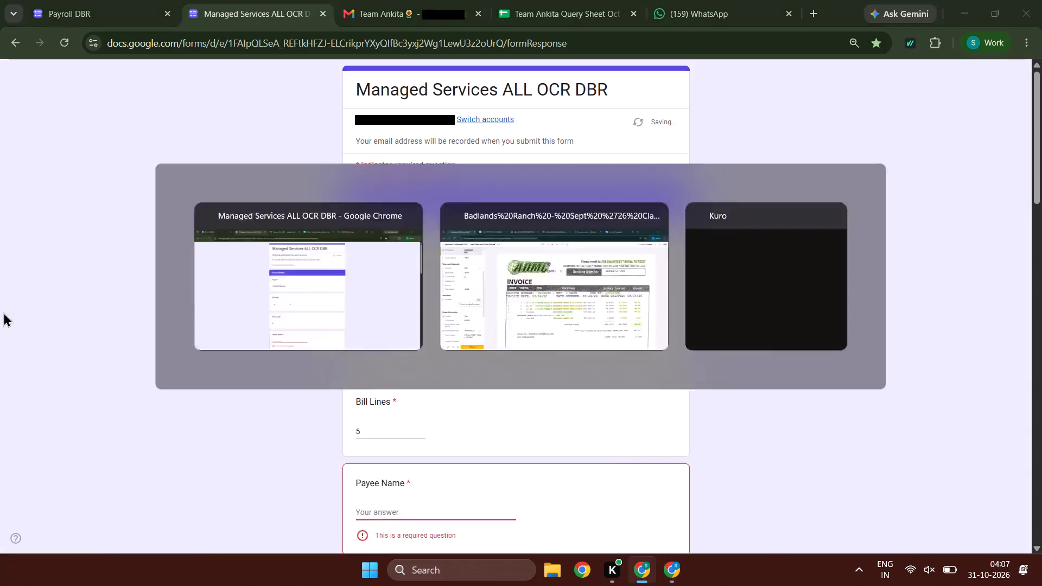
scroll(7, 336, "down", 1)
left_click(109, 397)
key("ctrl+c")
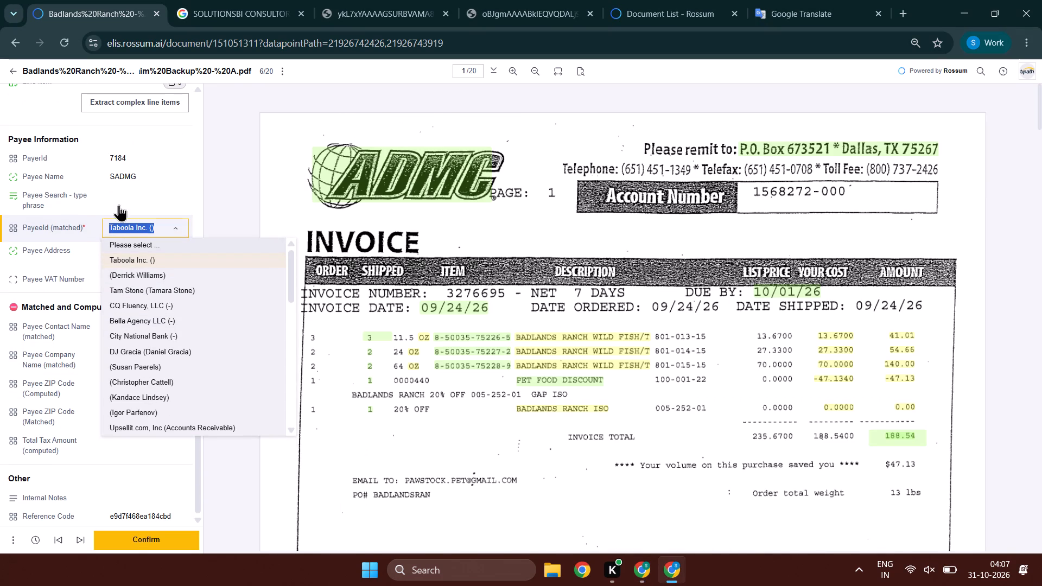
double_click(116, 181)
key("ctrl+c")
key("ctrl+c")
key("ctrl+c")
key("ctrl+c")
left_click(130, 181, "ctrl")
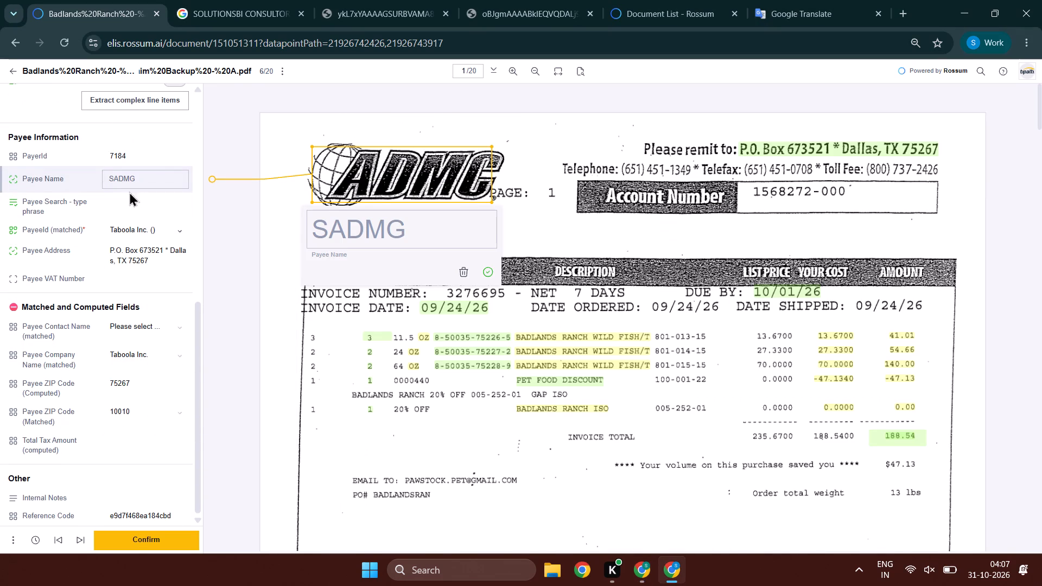
Set the document's payee search phrase to ADMC and select Payee Unknown as the matched payee.
left_click(129, 207)
key("shift+a")
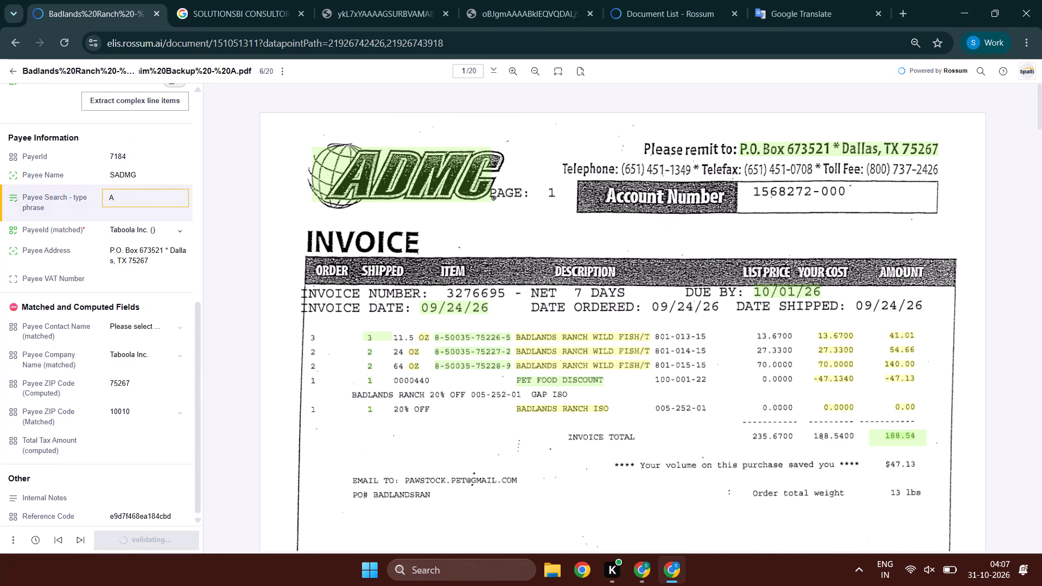
key("shift+d")
type("MC")
left_click(124, 233)
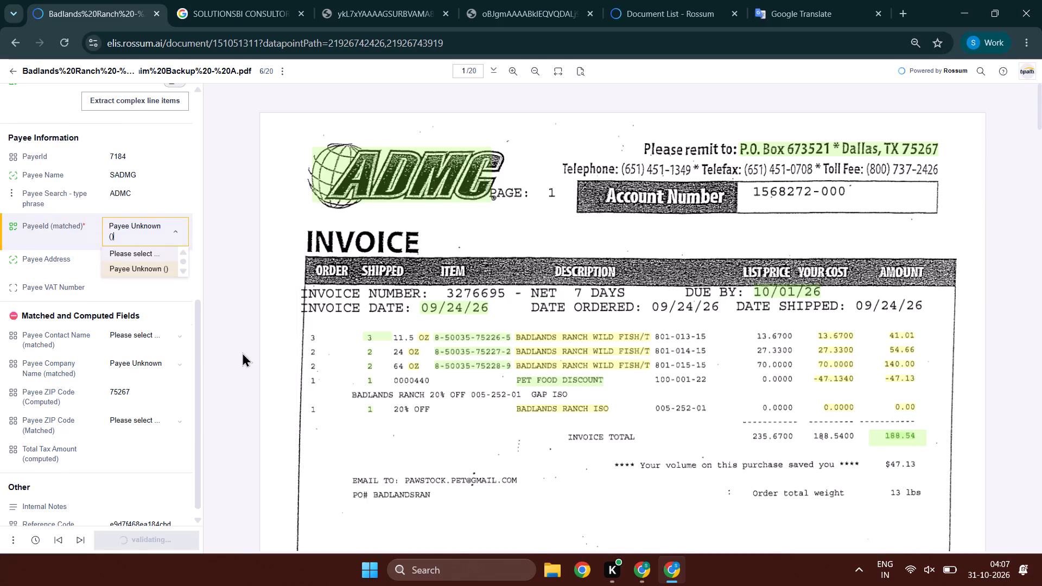
scroll(663, 372, "down", 12)
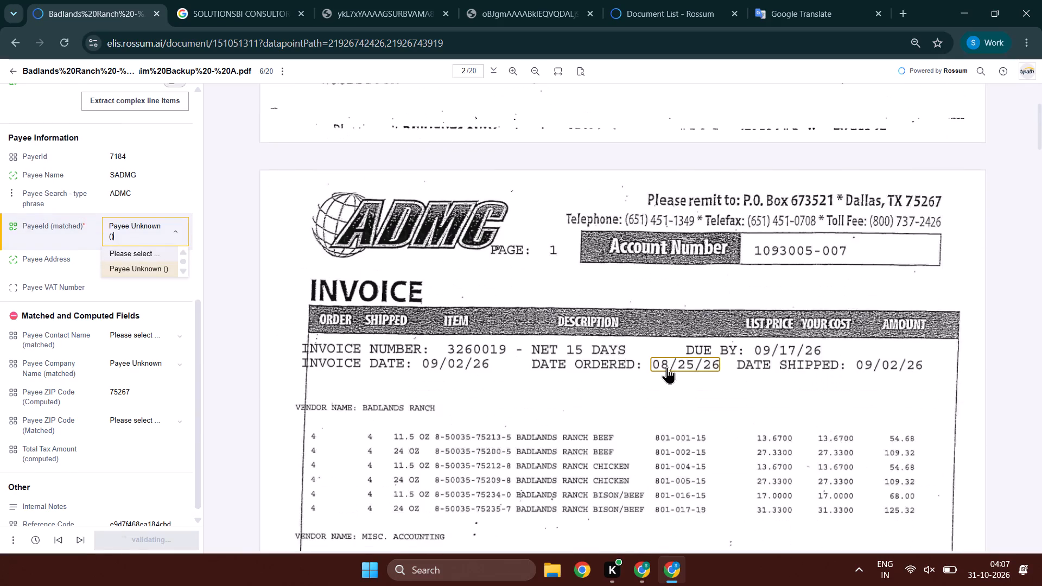
scroll(667, 367, "down", 6)
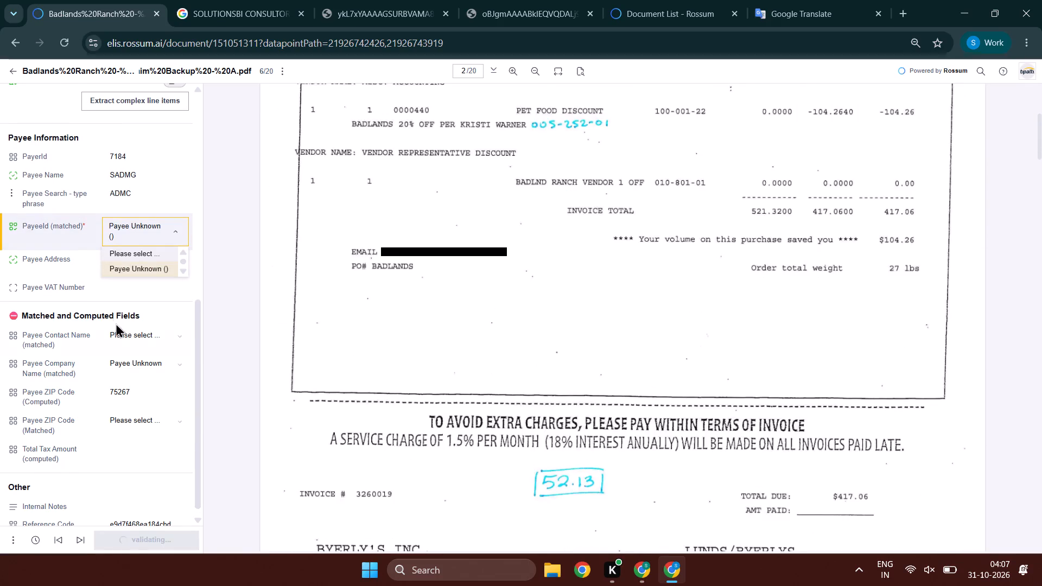
left_click(112, 271)
key("Tab")
Copy the matched payee, Payee Unknown (), into the form's Payee Name answer.
key("alt+Tab")
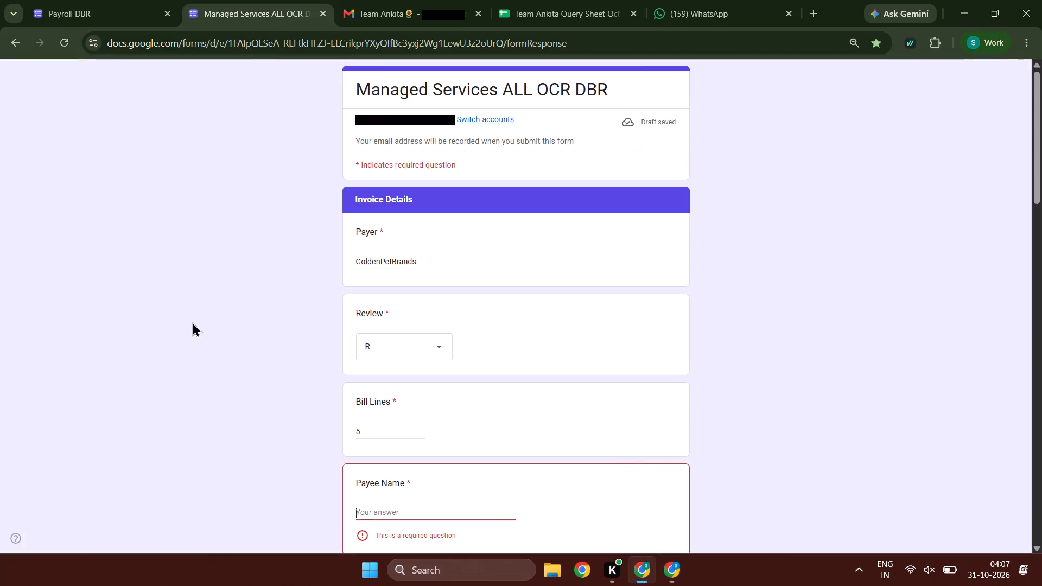
key("alt+Tab")
left_click(118, 215)
key("ctrl+c")
key("alt+Tab")
key("ctrl+v")
key("Tab")
Enter the form's invoice date as 24-09-2026 and the invoice due date as 01-10-2026.
key("alt+Tab")
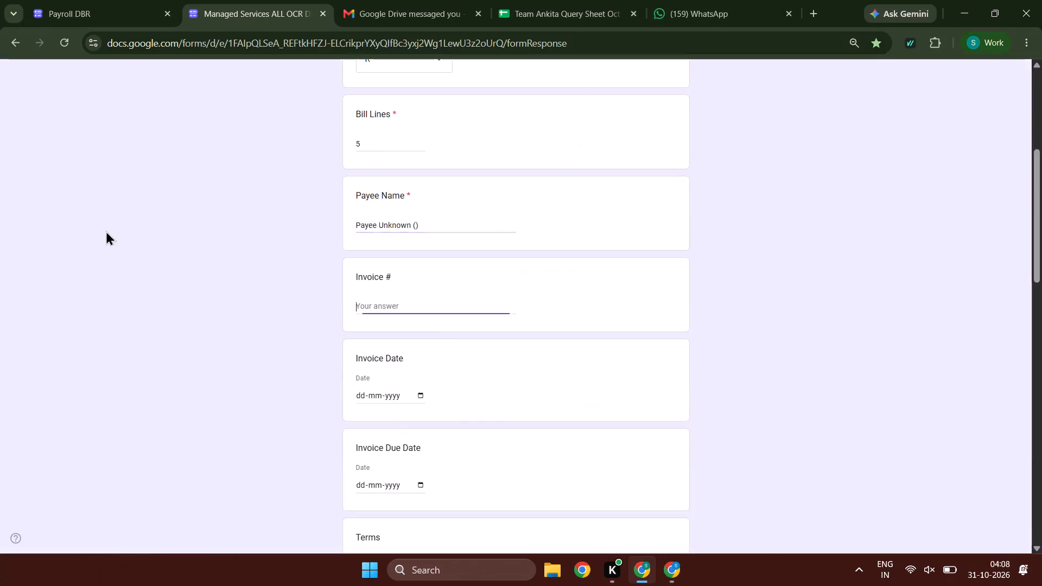
scroll(109, 244, "up", 7)
key("alt+Tab")
key("Tab")
key("2")
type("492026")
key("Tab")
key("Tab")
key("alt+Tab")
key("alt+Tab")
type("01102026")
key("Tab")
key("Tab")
Copy the net amount 188.54 from Rossum into the form's Total Amt answer.
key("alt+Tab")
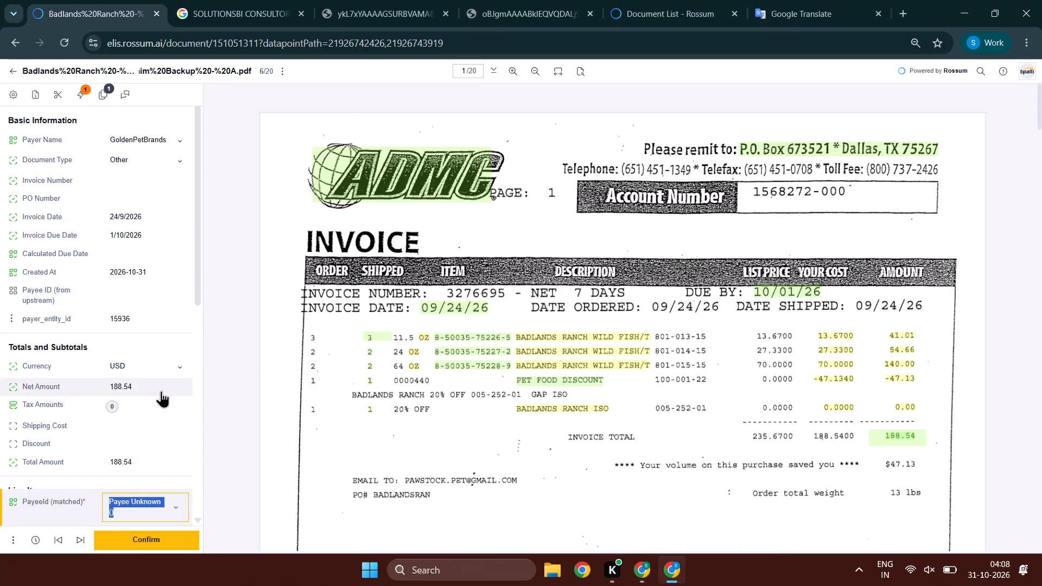
left_click_drag(161, 391, 106, 391)
key("ctrl+c")
key("alt+Tab")
scroll(401, 380, "down", 4)
key("Tab")
key("Tab")
left_click(409, 348, "ctrl")
key("ctrl+v")
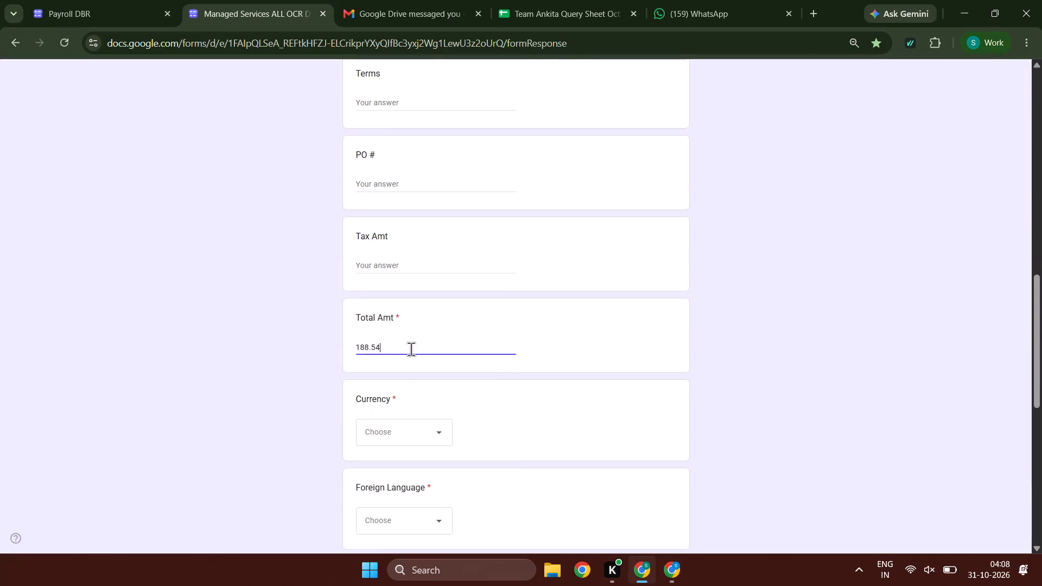
Fill the remaining required answers, including currency USD, quality analyst NA, 1 invoice page and No for multiple payees.
key("Tab")
key("alt+Tab")
scroll(33, 335, "up", 1)
key("alt+Tab")
type("us")
key("Tab")
type("nn")
key("Tab")
type("nnn")
key("Tab")
key("1")
key("Tab")
key("n")
key("Tab")
key("Tab")
key("space")
key("Tab")
key("space")
Confirm the reviewed Badlands Ranch Claim Backup A document in Rossum.
key("alt+Tab")
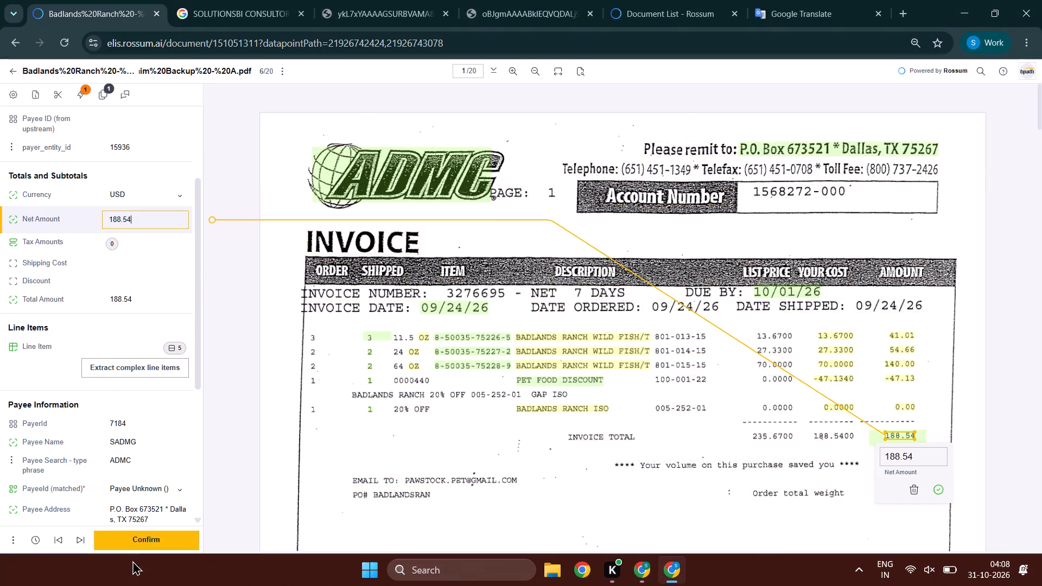
double_click(128, 543)
Return to the form's invoice details, request a copy of the responses and submit the form.
key("alt+Tab")
scroll(462, 358, "down", 12)
double_click(414, 443)
scroll(490, 366, "down", 4)
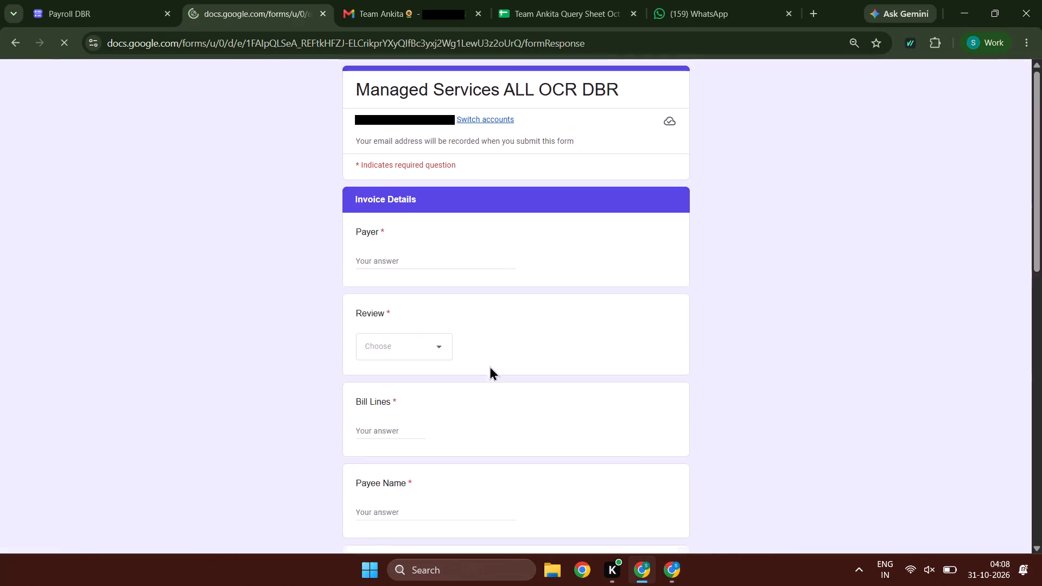
scroll(490, 366, "down", 20)
scroll(490, 366, "down", 5)
left_click(422, 412)
double_click(418, 445)
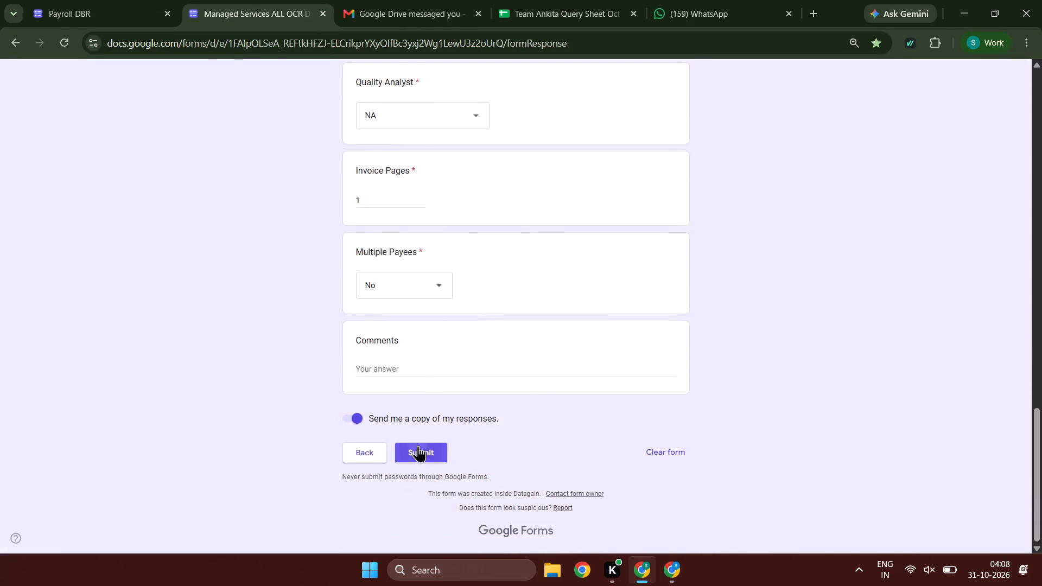
Start another form response, agree to record the email, choose Rossum as the OCR and continue.
key("alt+Tab")
key("alt+Tab")
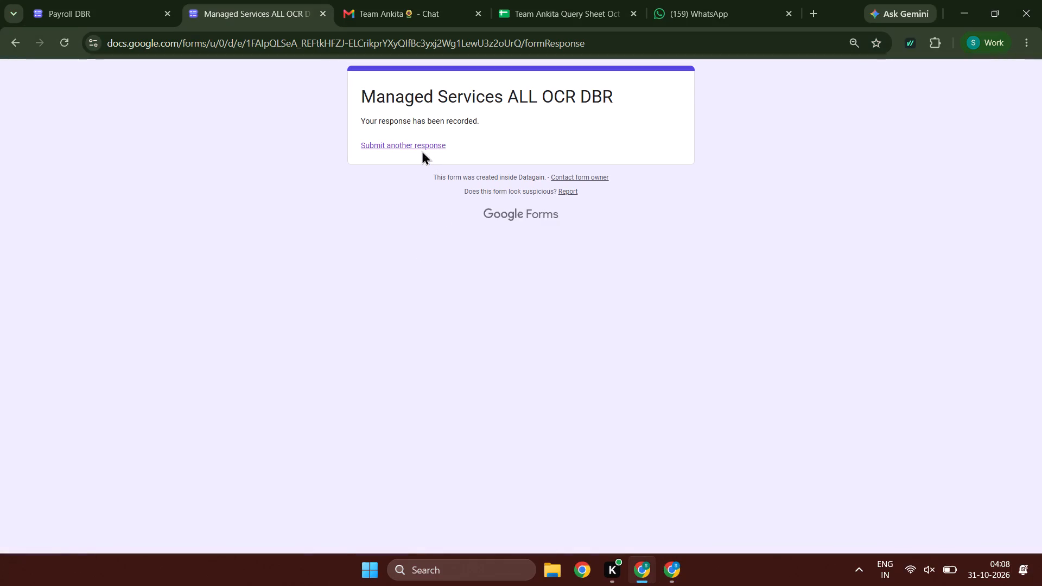
left_click(422, 150)
double_click(423, 147)
left_click(419, 246)
left_click(401, 483)
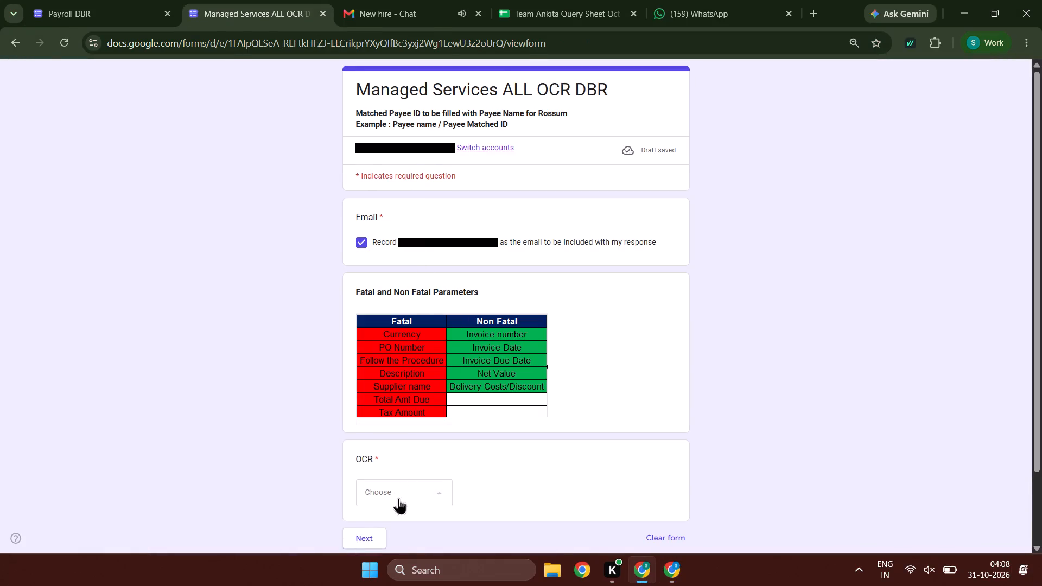
left_click(396, 521)
double_click(370, 538)
Accept the captured payer name and invoice number 657575 of the Badlands Ranch Claim Backup B document in Rossum.
key("alt+Tab")
left_click(109, 194)
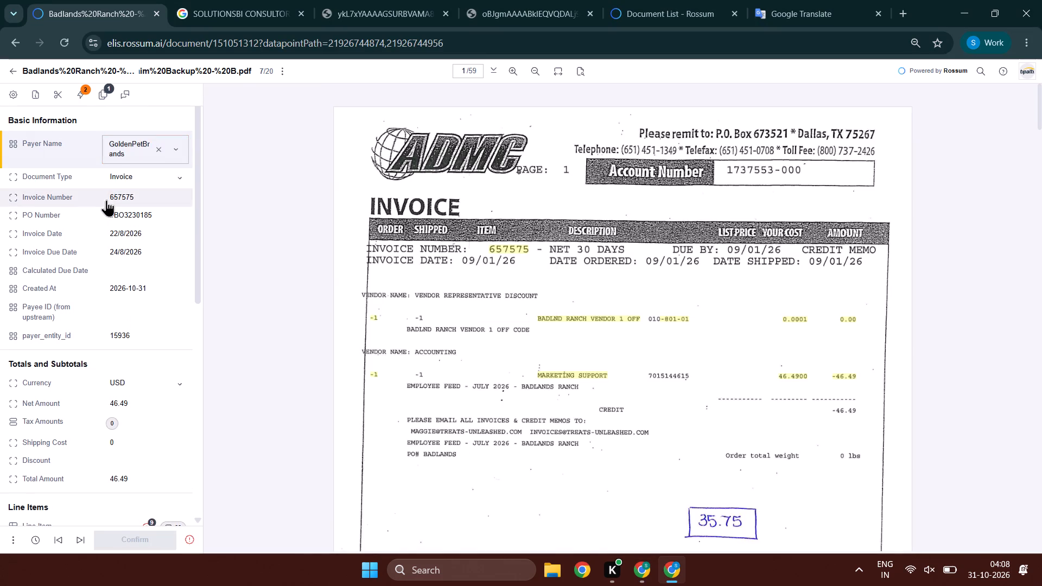
key("Tab")
key("shift+Tab")
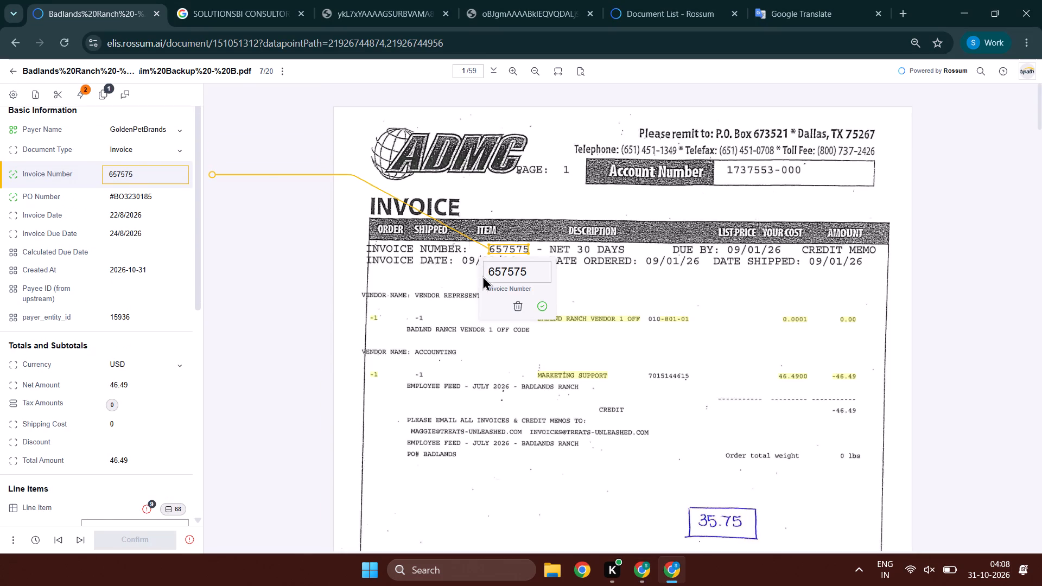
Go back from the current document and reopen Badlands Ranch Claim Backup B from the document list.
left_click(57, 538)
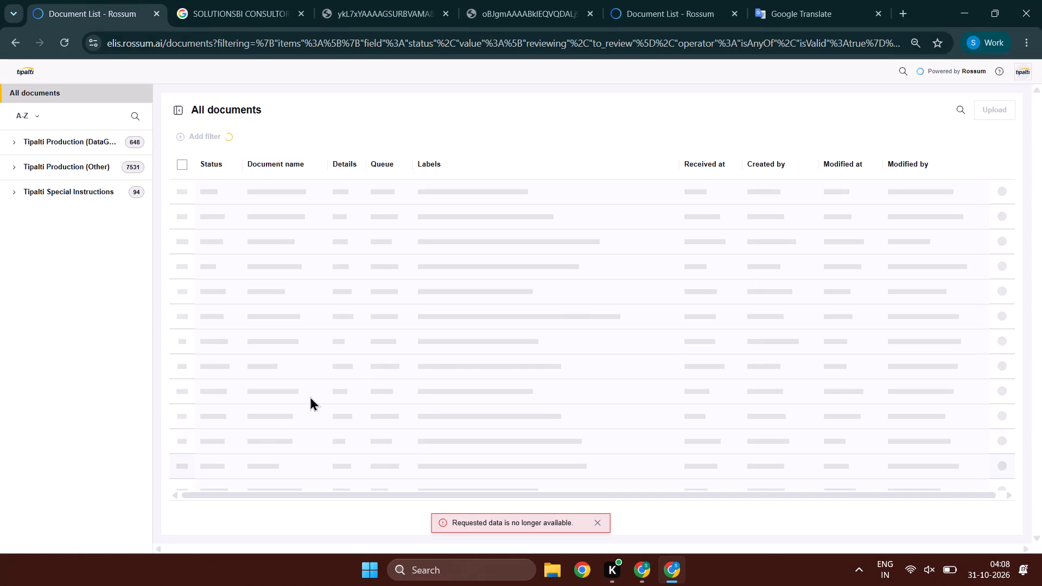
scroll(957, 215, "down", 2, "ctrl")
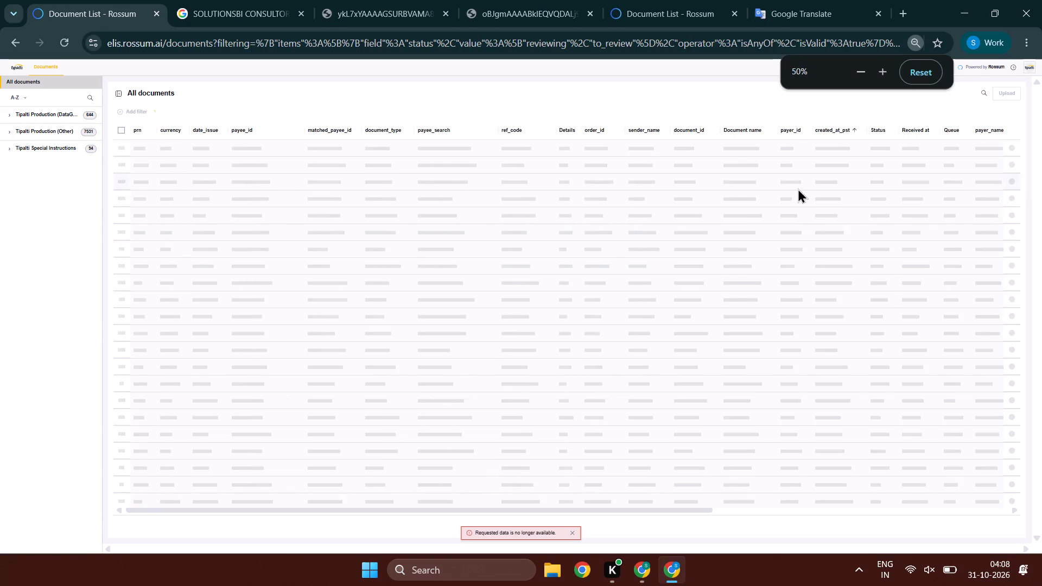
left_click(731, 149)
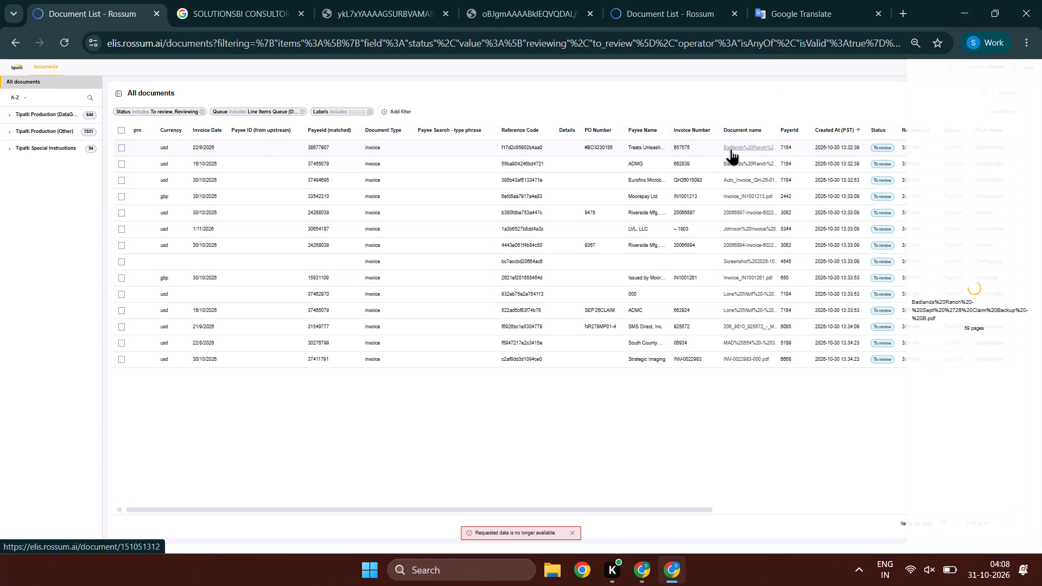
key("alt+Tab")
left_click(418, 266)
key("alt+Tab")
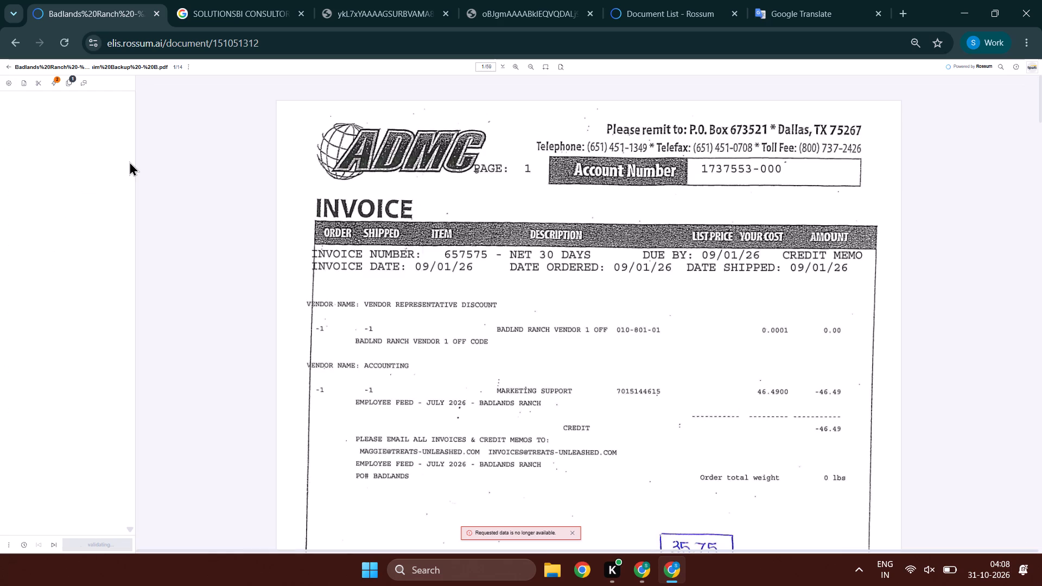
Clear the captured PO number of the Badlands Ranch Claim Backup B document.
scroll(80, 175, "up", 2, "ctrl")
left_click(130, 180)
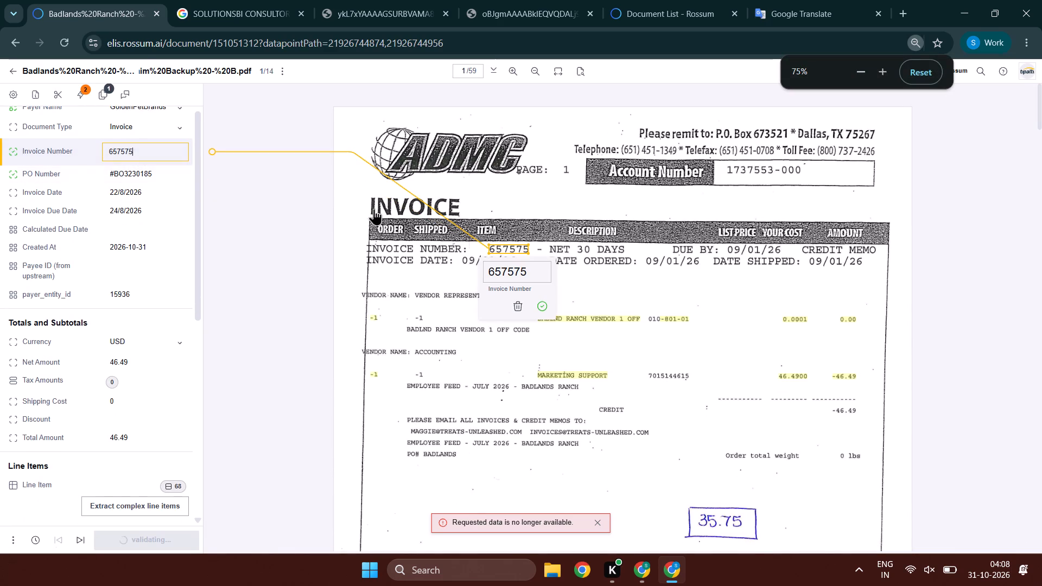
key("Tab")
double_click(498, 70)
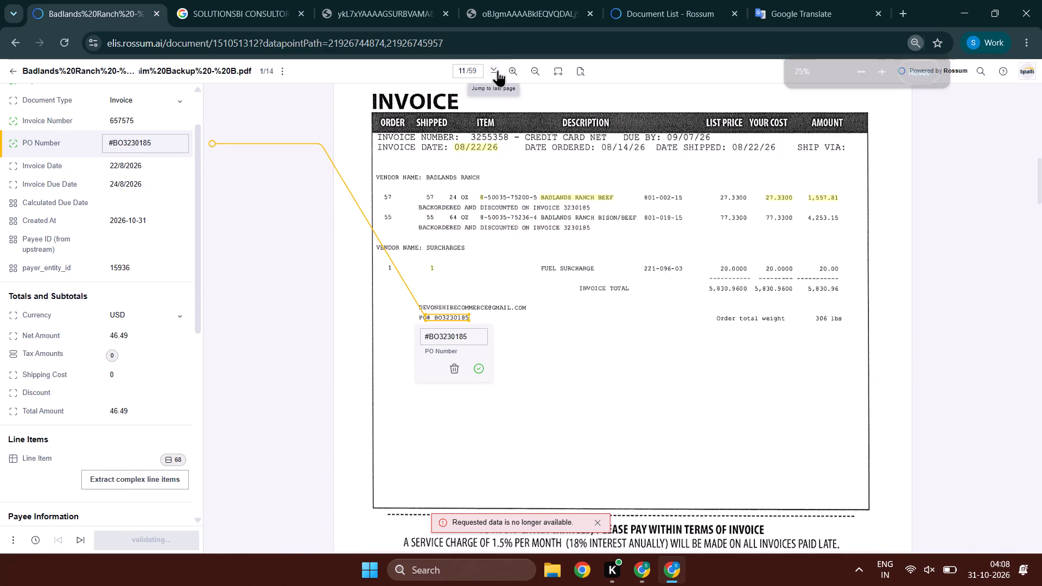
scroll(452, 295, "up", 1, "ctrl")
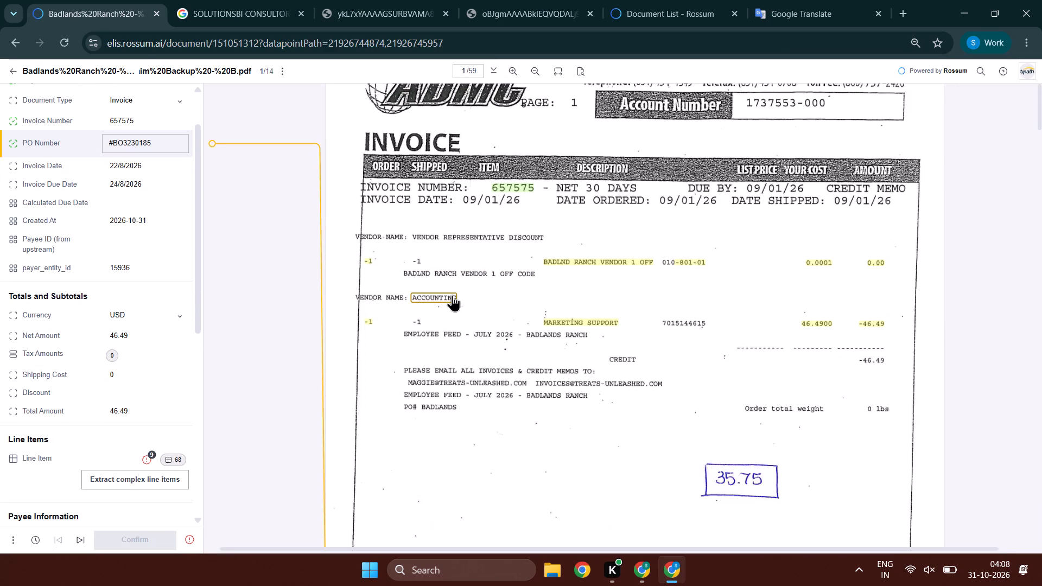
scroll(452, 295, "up", 1, "ctrl")
scroll(556, 288, "up", 1)
left_click_drag(728, 289, 735, 287)
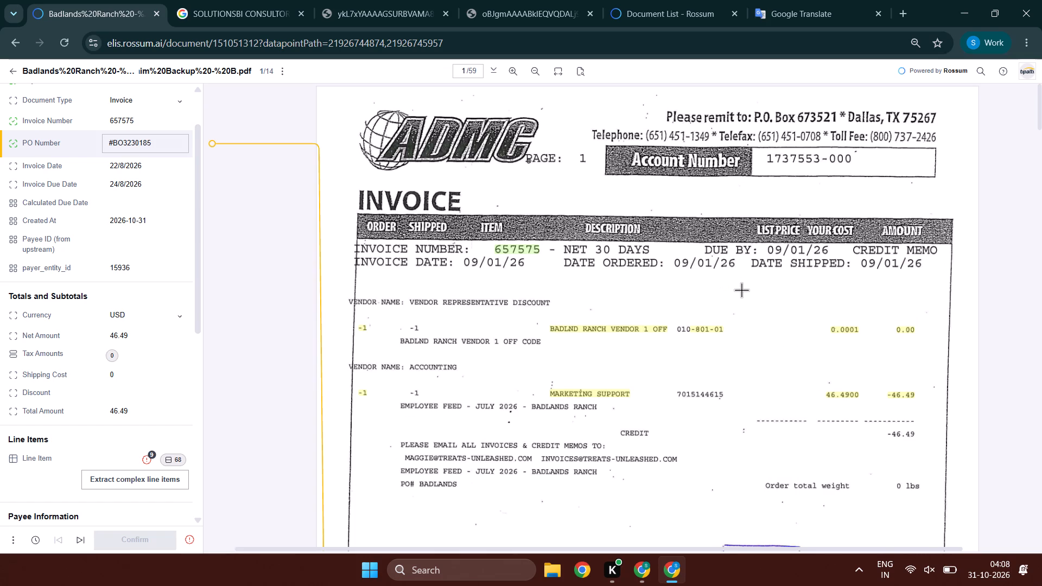
left_click_drag(745, 303, 767, 323)
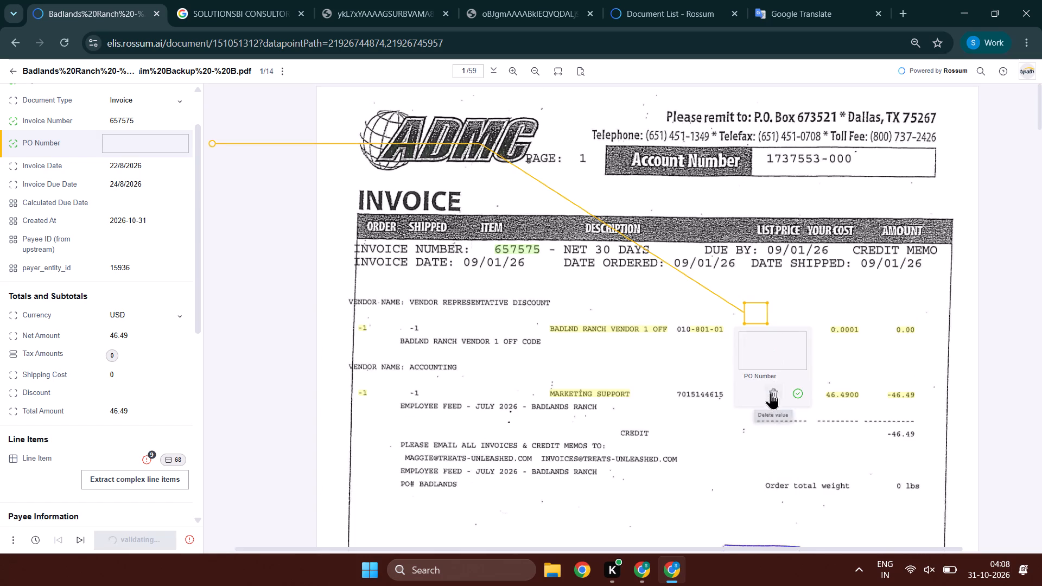
left_click(769, 393)
Clear the captured invoice date and invoice due date taken from the later pages.
key("Tab")
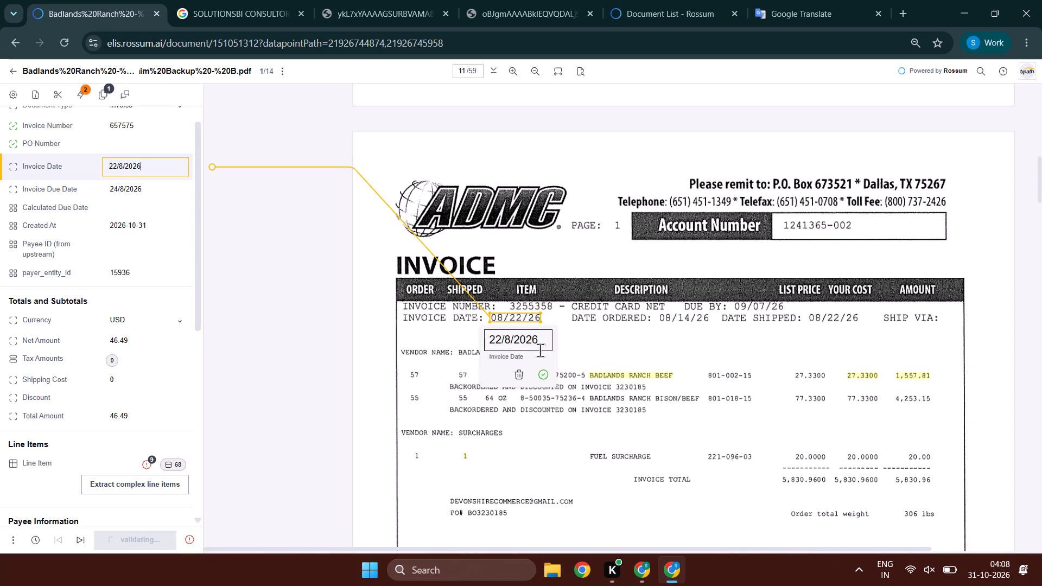
left_click(517, 371)
left_click(171, 190)
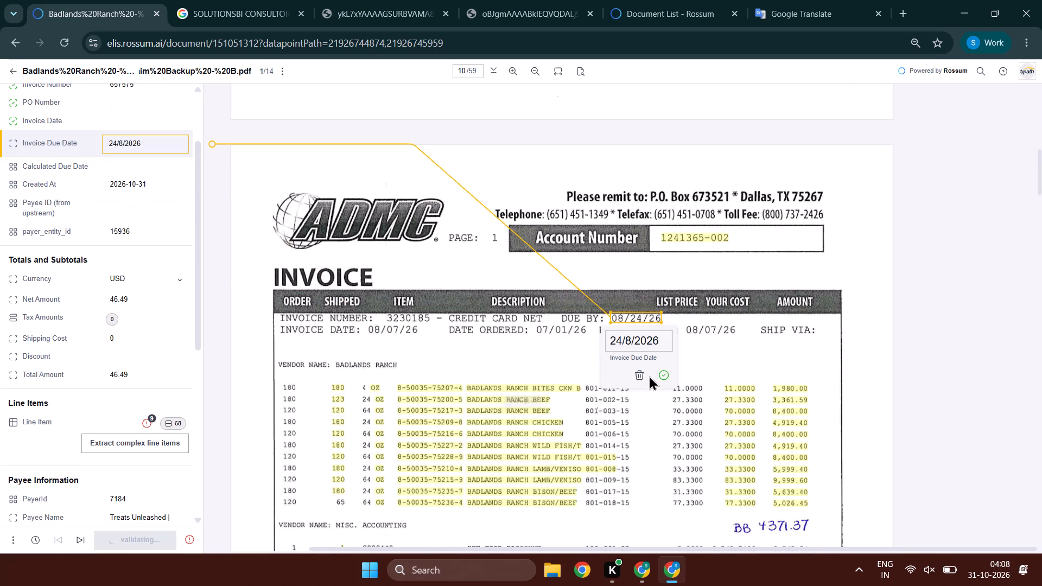
left_click(641, 375)
Select the emptied invoice date for recapture.
left_click(117, 120)
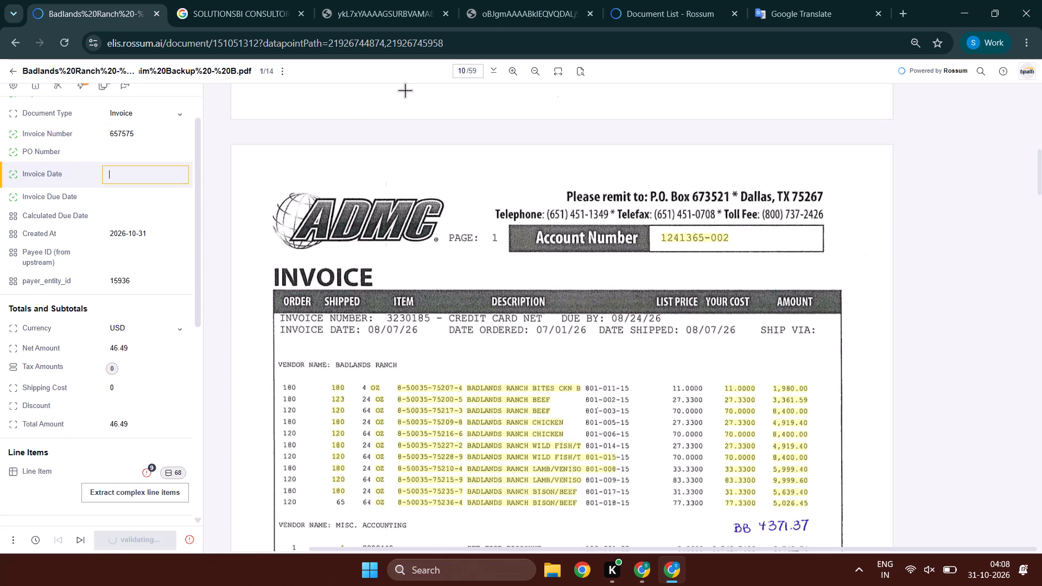